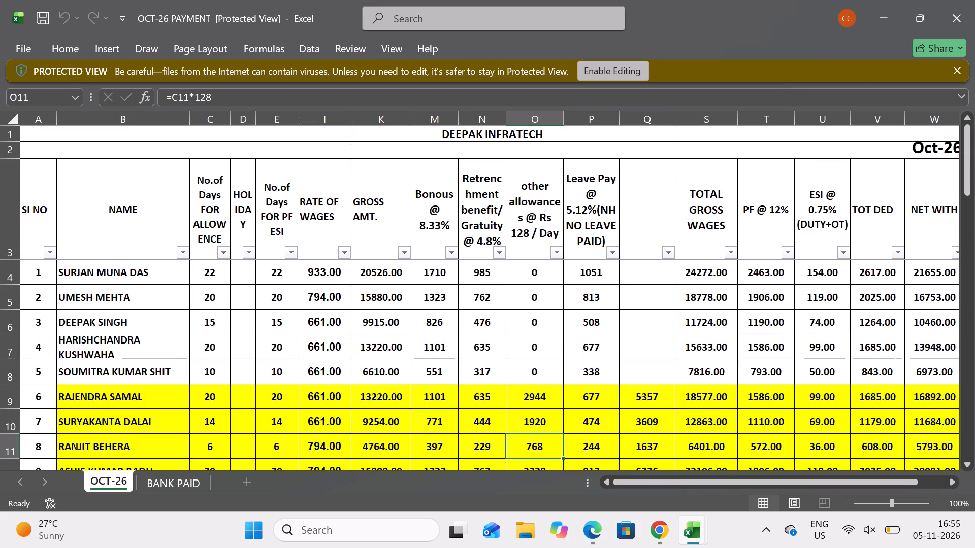
Enable editing for the protected OCT-26 PAYMENT workbook.
click(607, 76)
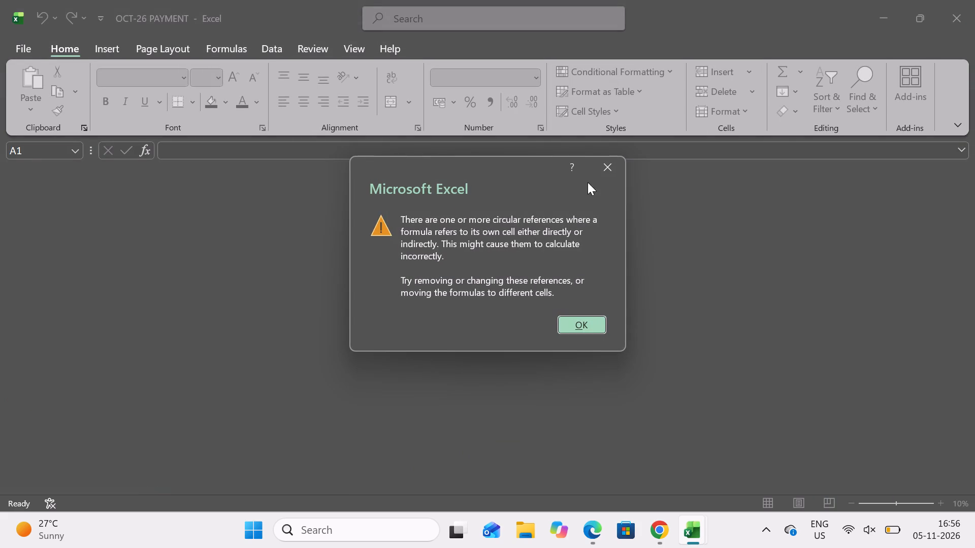
click(610, 163)
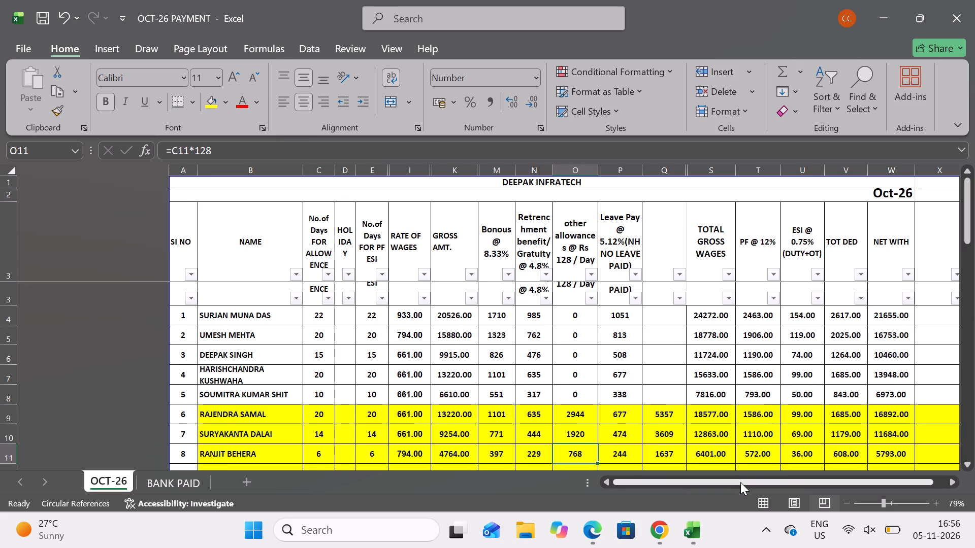
Examine the employee wage rows and the wage, allowance and deduction columns on the OCT-26 sheet.
drag(740, 483, 665, 482)
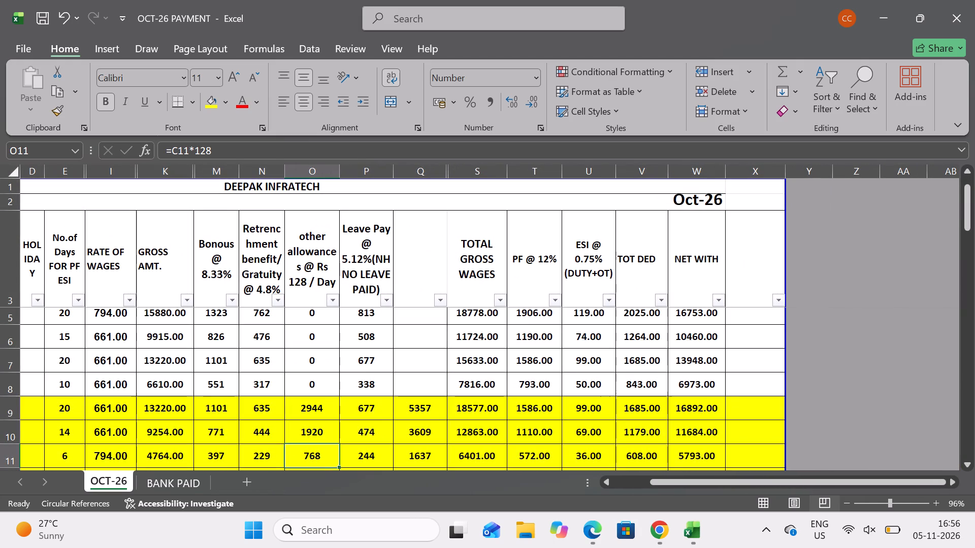
drag(812, 480, 689, 488)
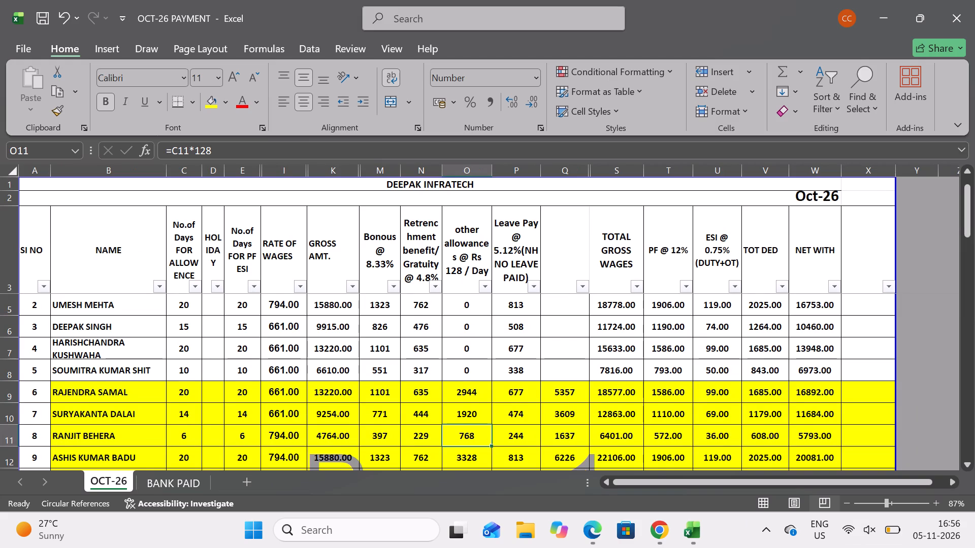
scroll(675, 371, up, 2)
scroll(675, 371, down, 1)
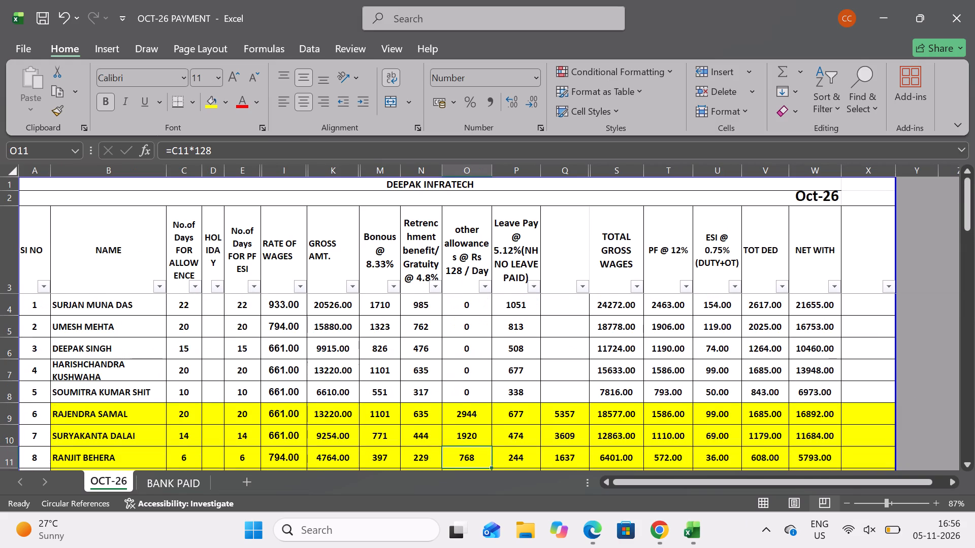
scroll(675, 371, down, 1)
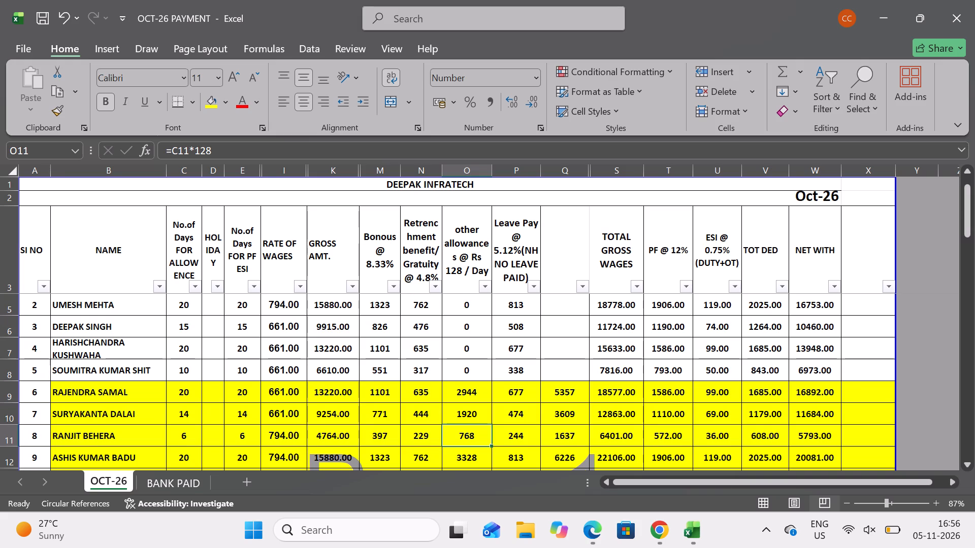
scroll(500, 370, down, 1)
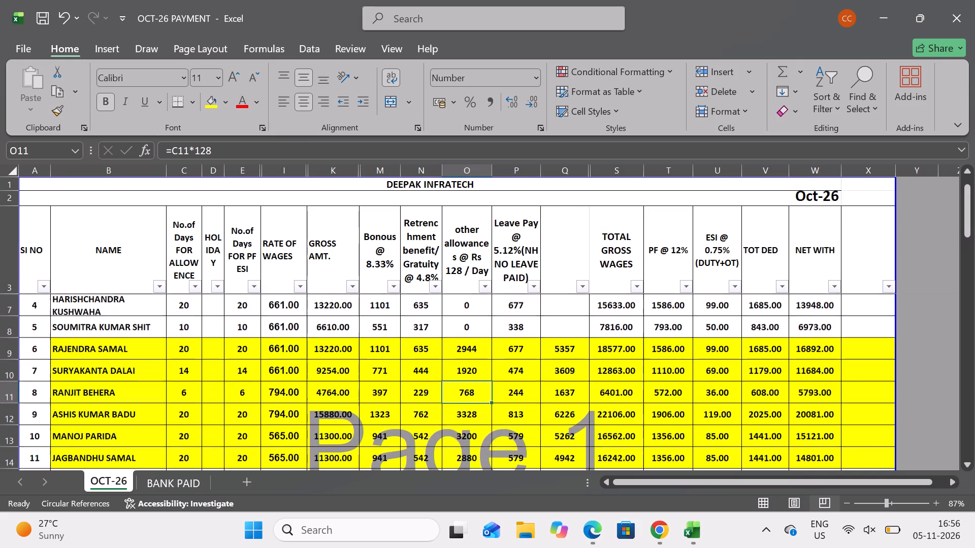
scroll(500, 370, down, 3)
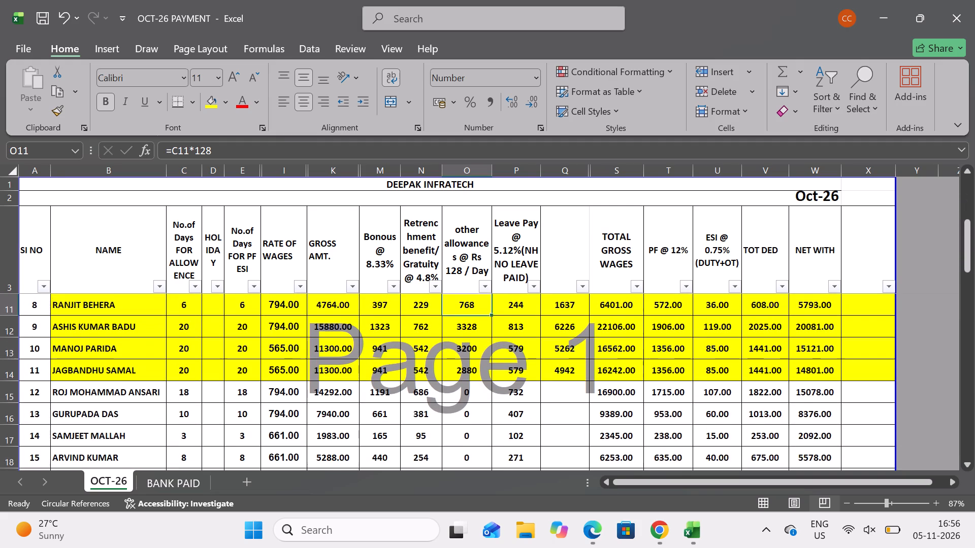
scroll(500, 370, down, 5)
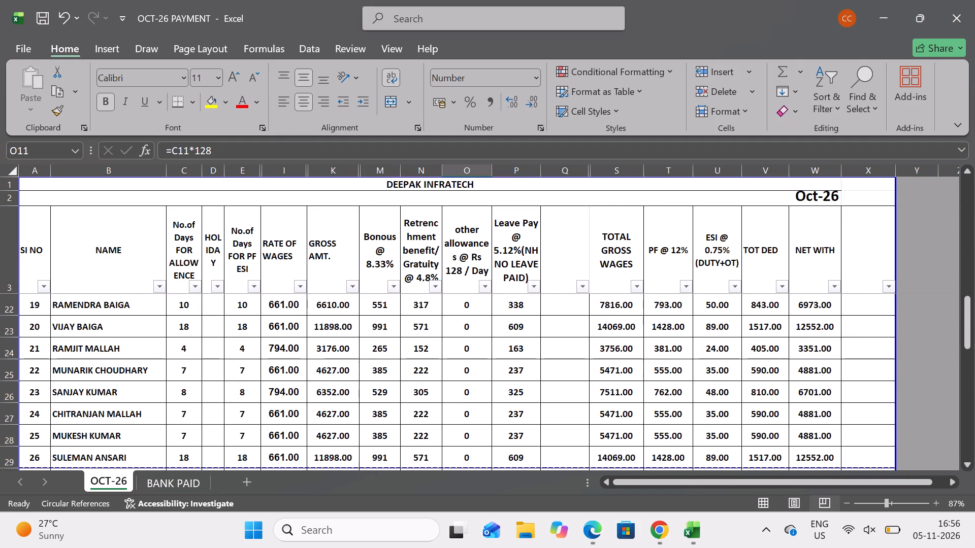
scroll(500, 370, down, 1)
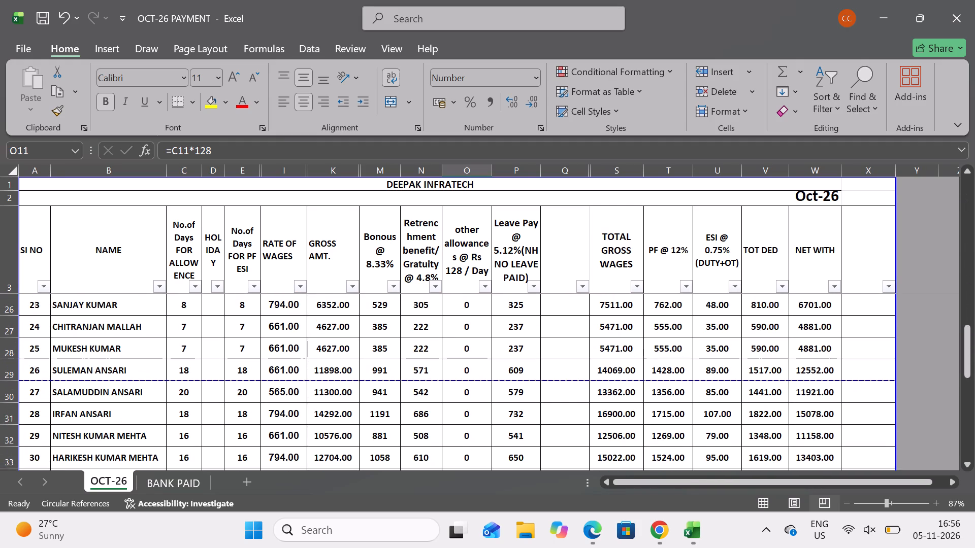
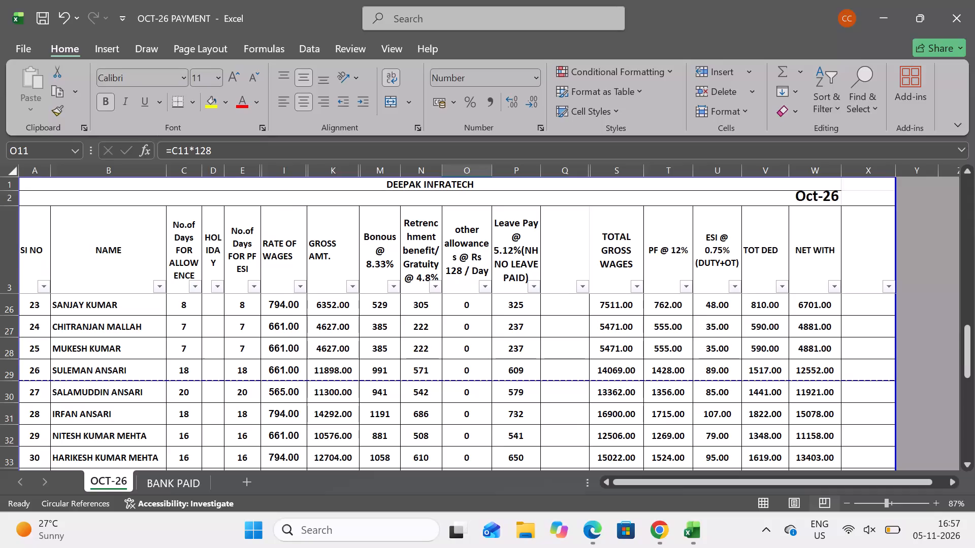
In the blank column X beside NET WITH, enter 19195, 12334 and 5793 for serial numbers 6, 7 and 8.
scroll(532, 344, up, 4)
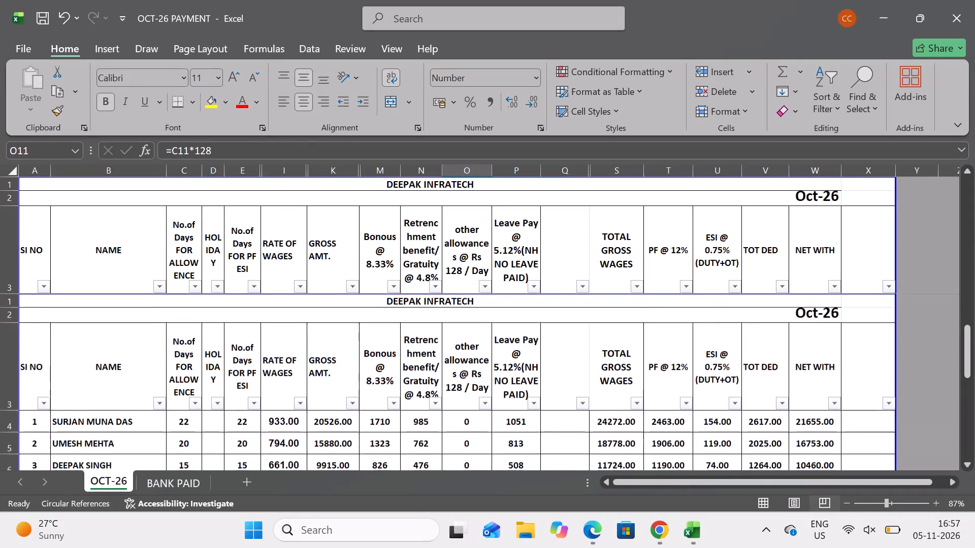
scroll(532, 344, down, 1)
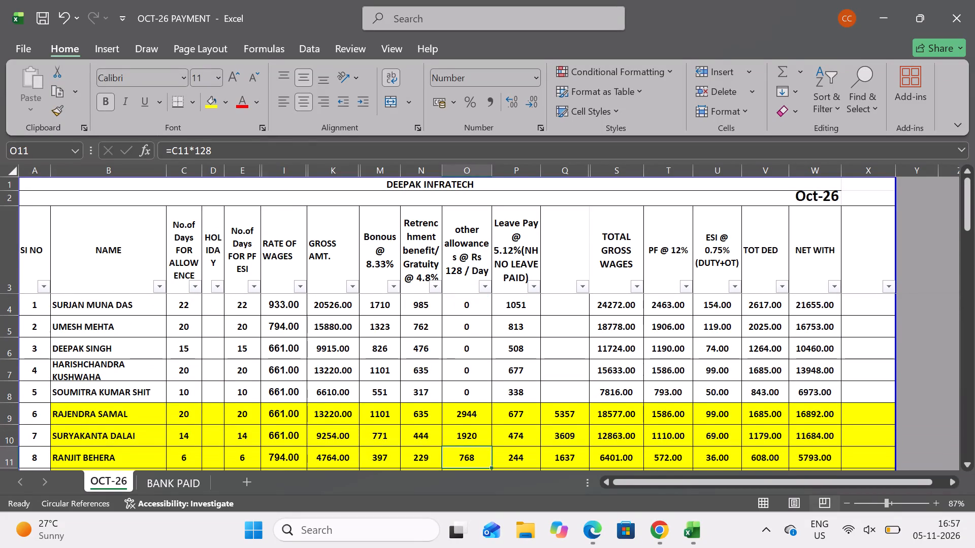
scroll(489, 397, down, 1)
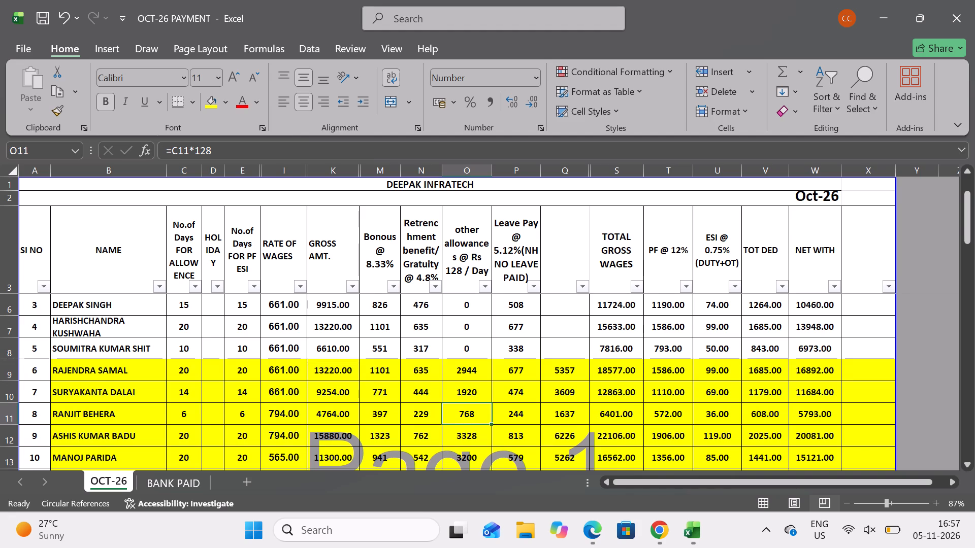
click(866, 365)
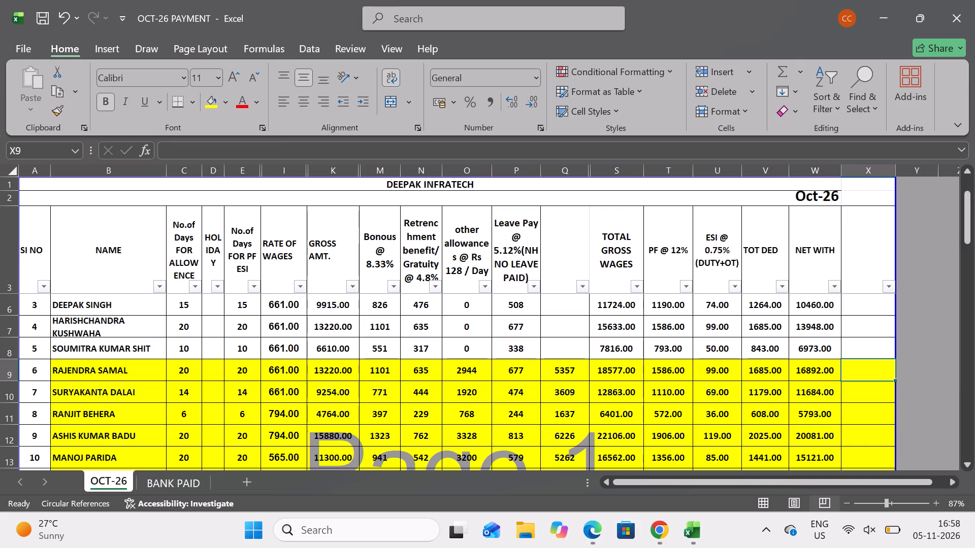
key(1)
key(9)
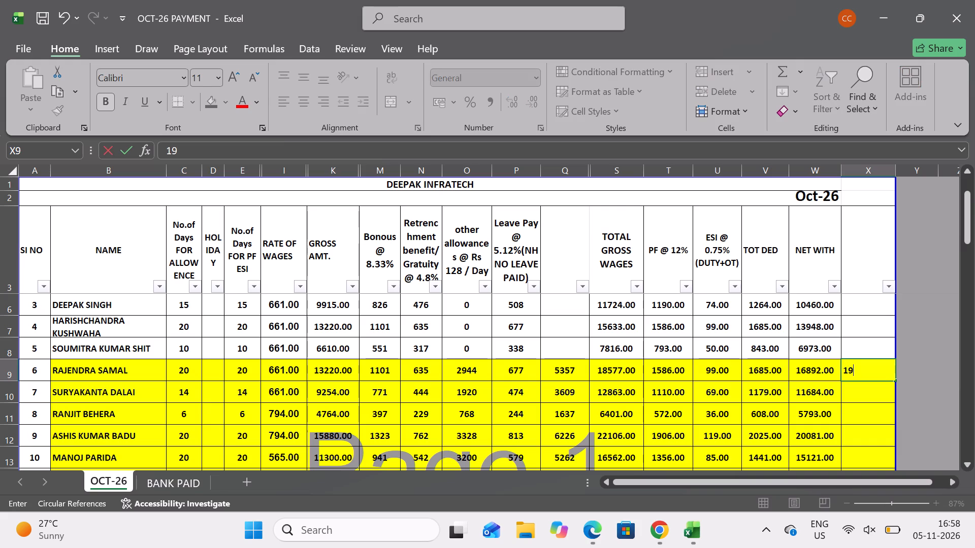
key(1)
text(95)
key(Return)
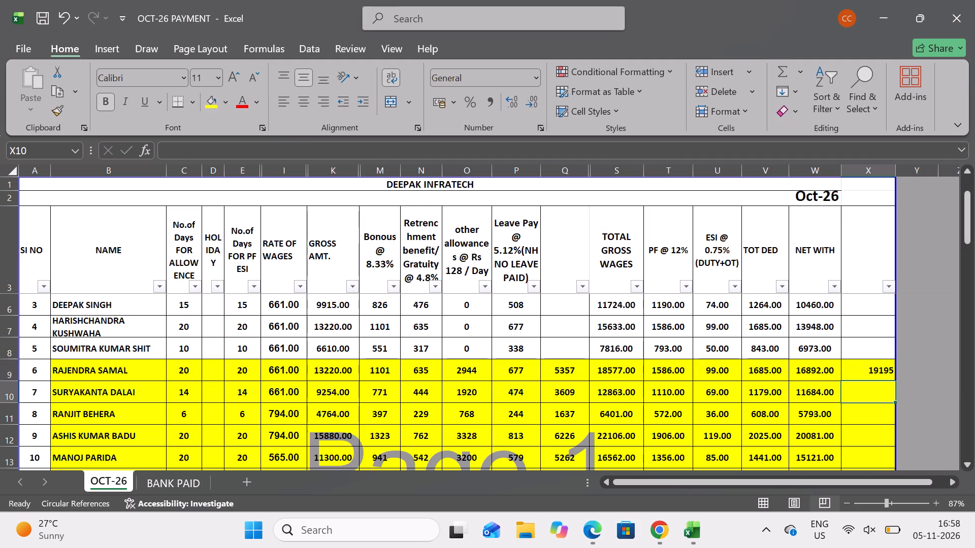
text(12334)
key(Return)
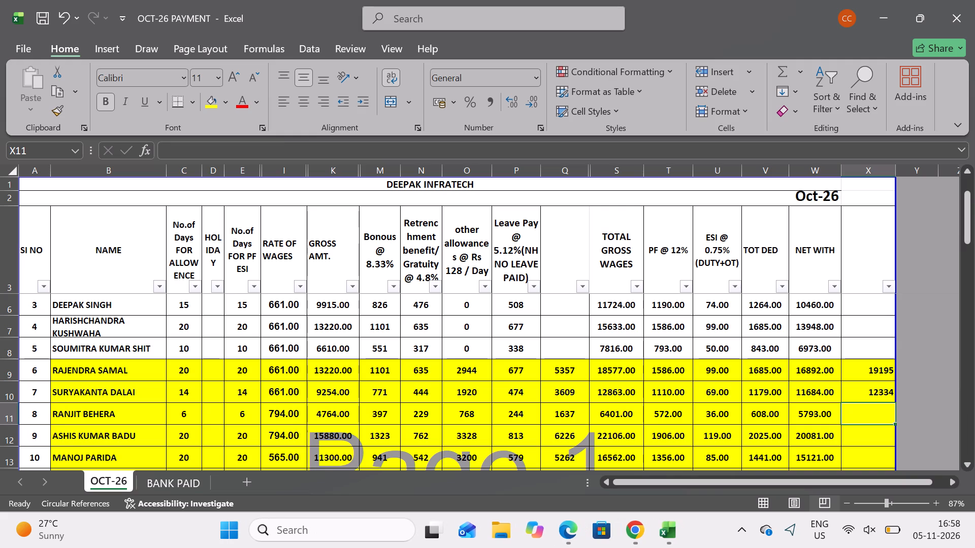
text(5793)
key(Return)
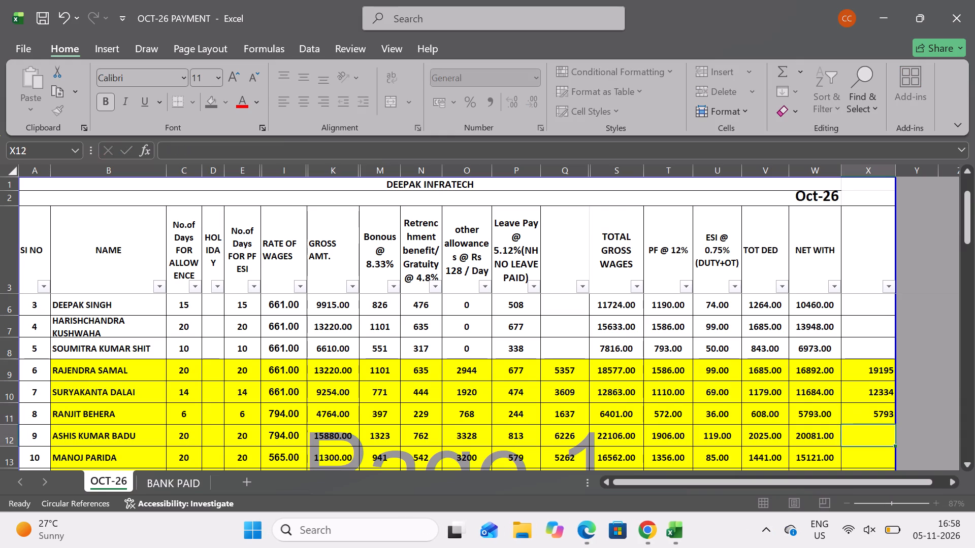
Enter 25231, 18219 and 16204 in column X for the highlighted employees with serial numbers 9, 10 and 11.
scroll(860, 427, down, 2)
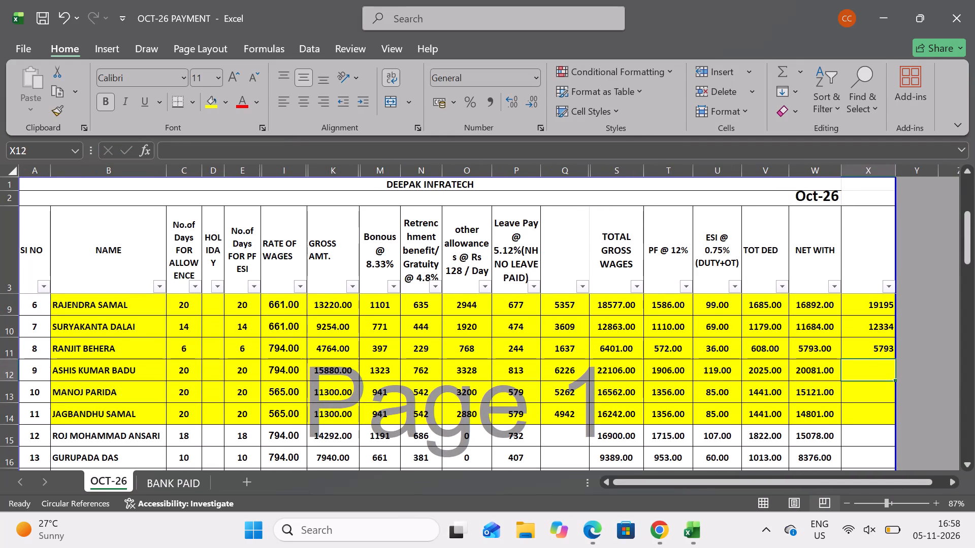
scroll(860, 427, right, 1)
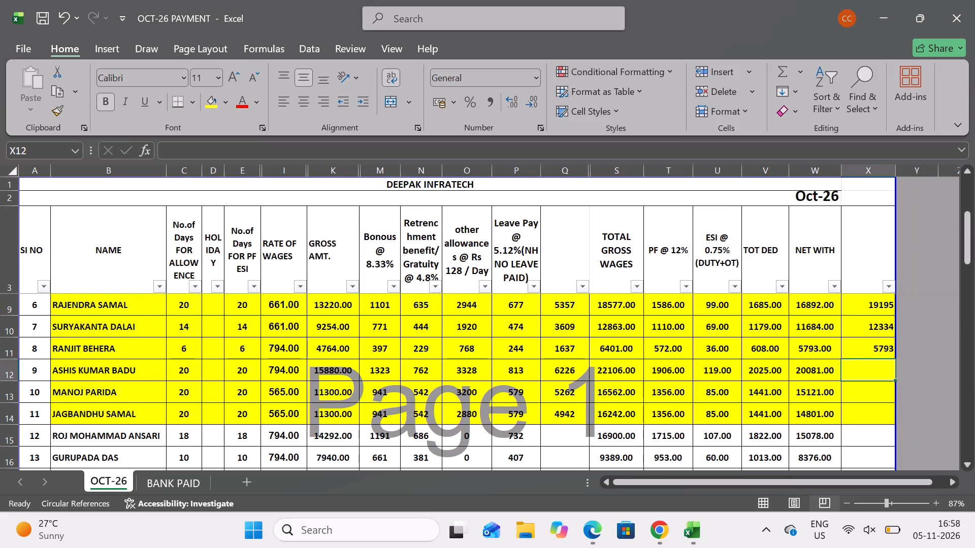
text(25231)
key(Return)
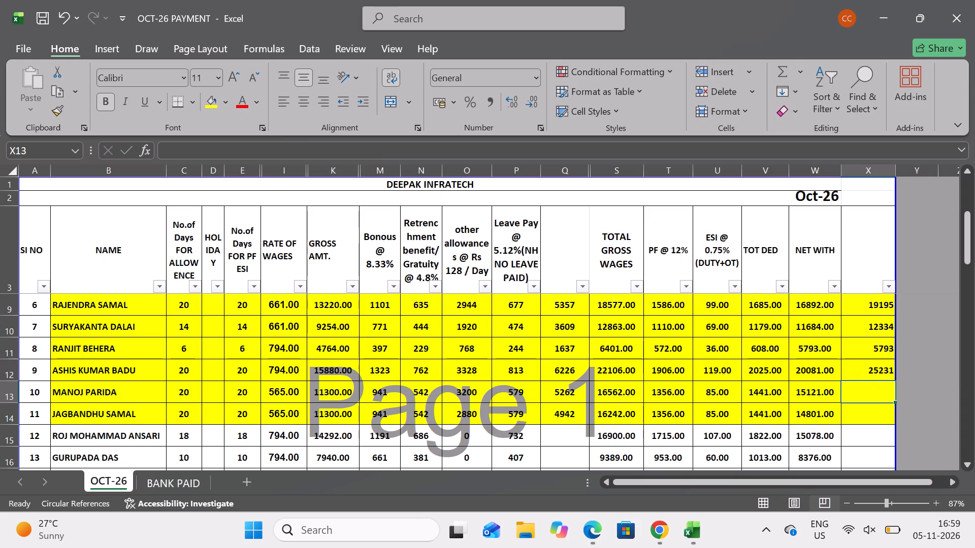
text(18219)
key(Return)
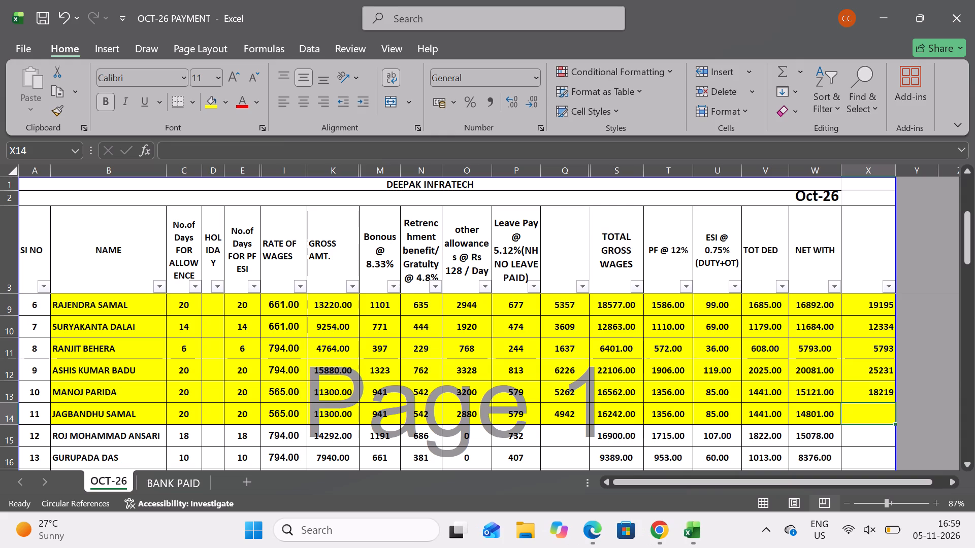
key(1)
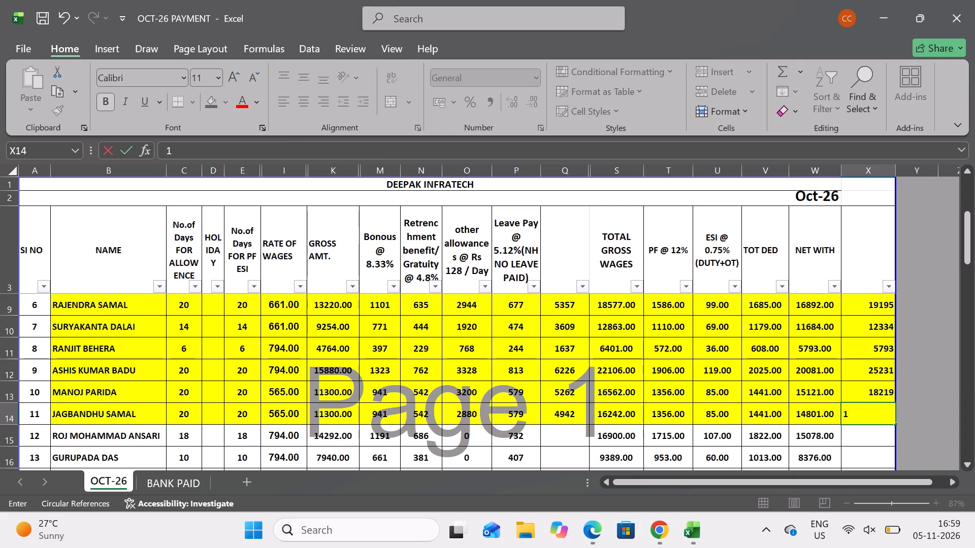
text(6204)
key(Return)
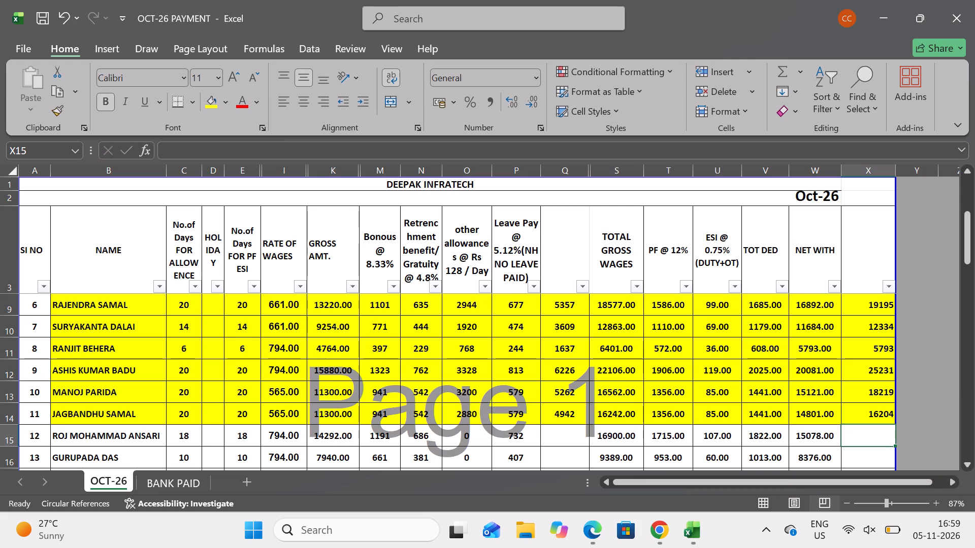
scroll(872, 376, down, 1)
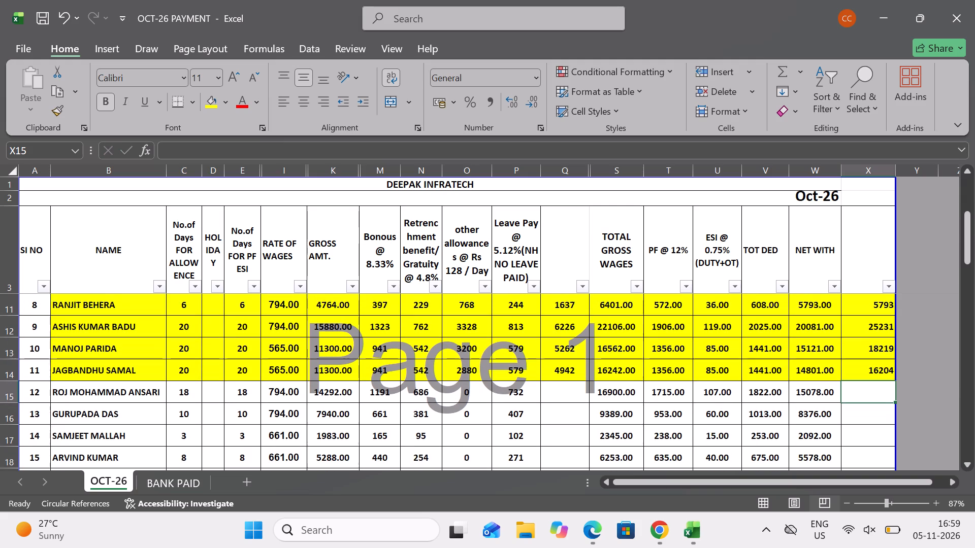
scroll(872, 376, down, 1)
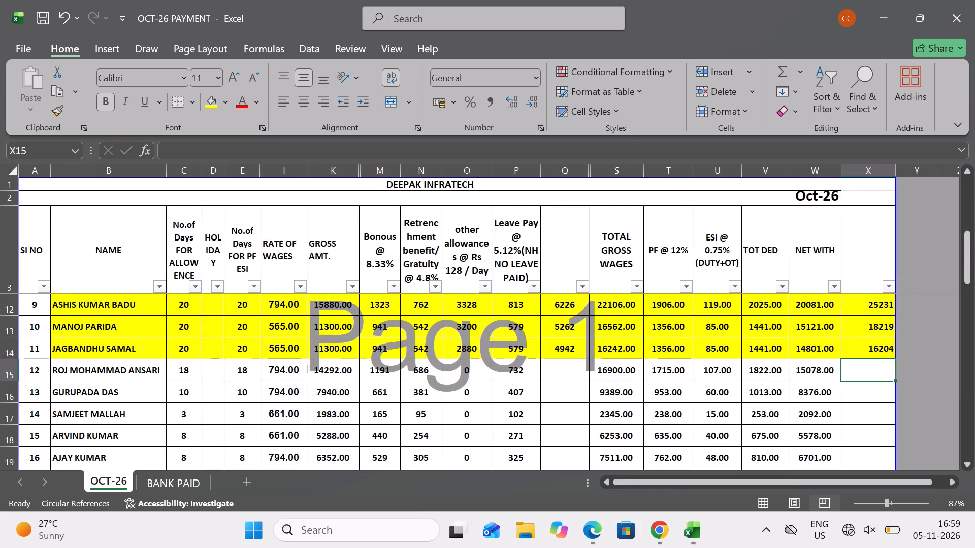
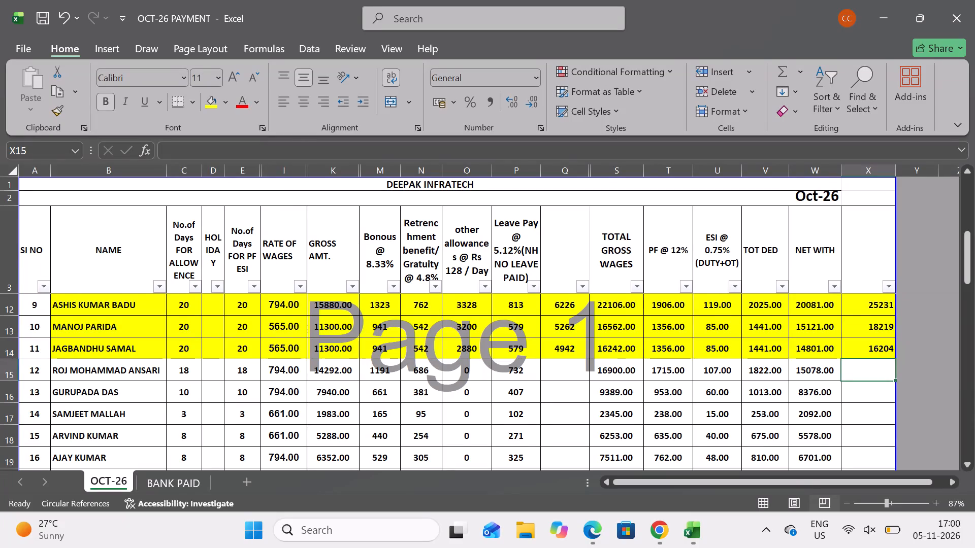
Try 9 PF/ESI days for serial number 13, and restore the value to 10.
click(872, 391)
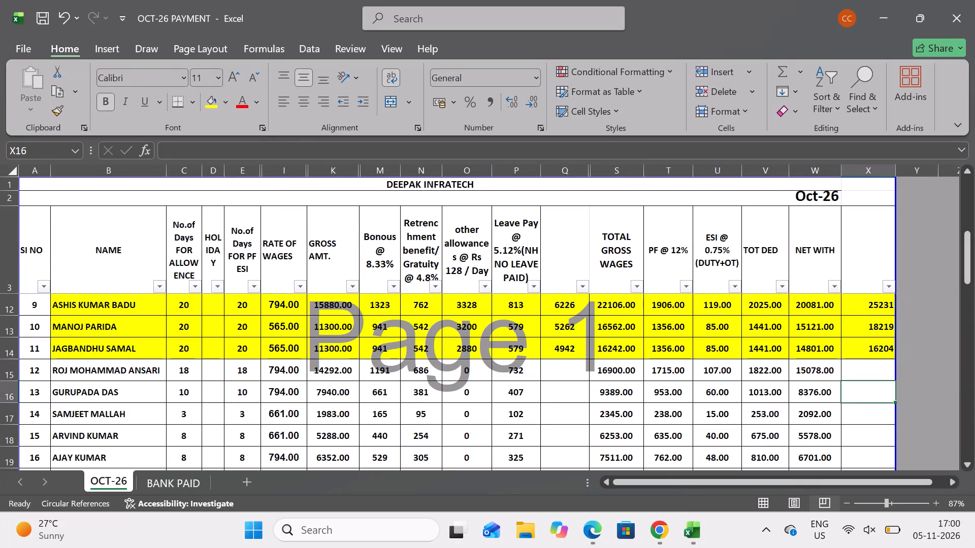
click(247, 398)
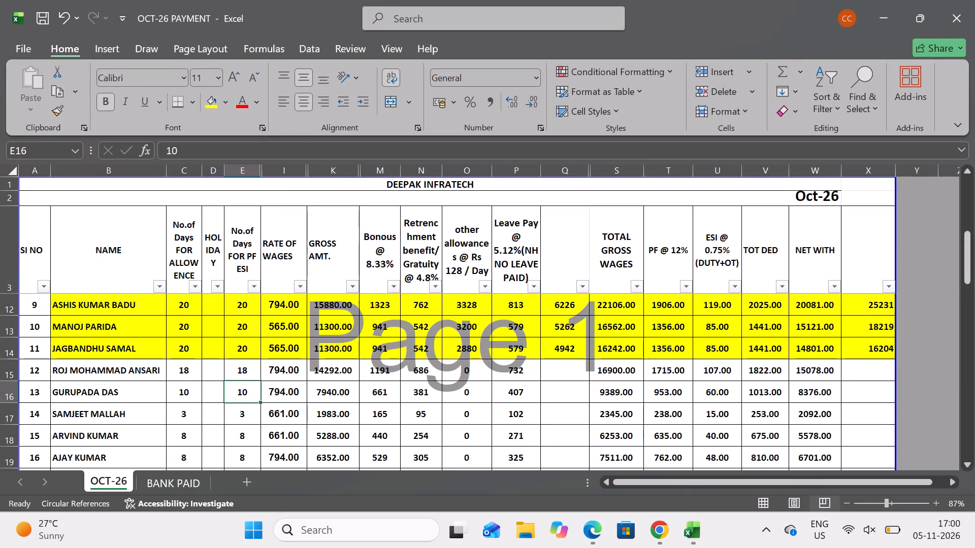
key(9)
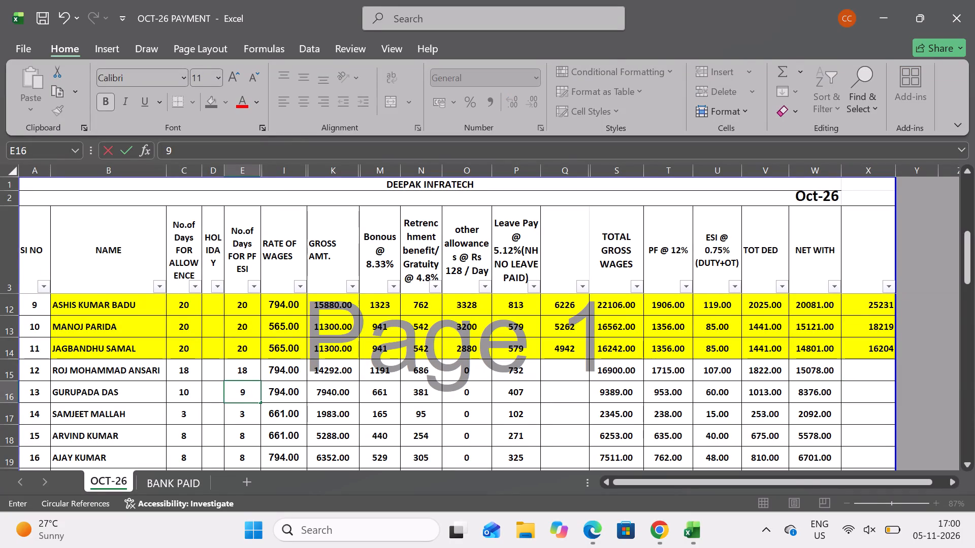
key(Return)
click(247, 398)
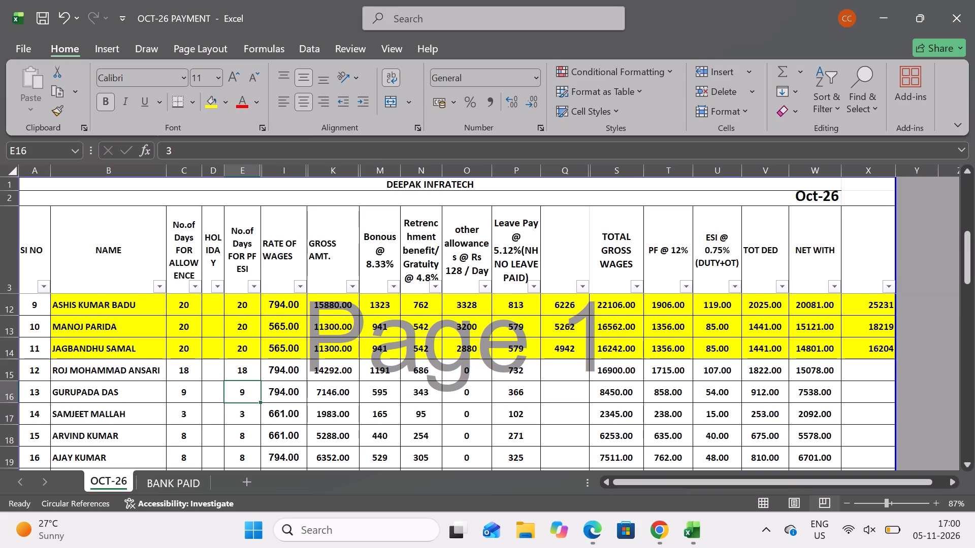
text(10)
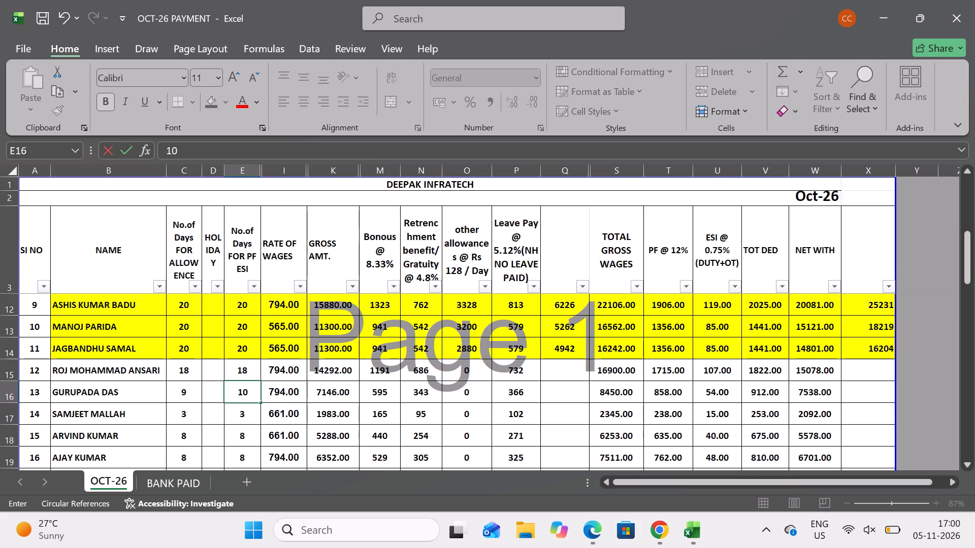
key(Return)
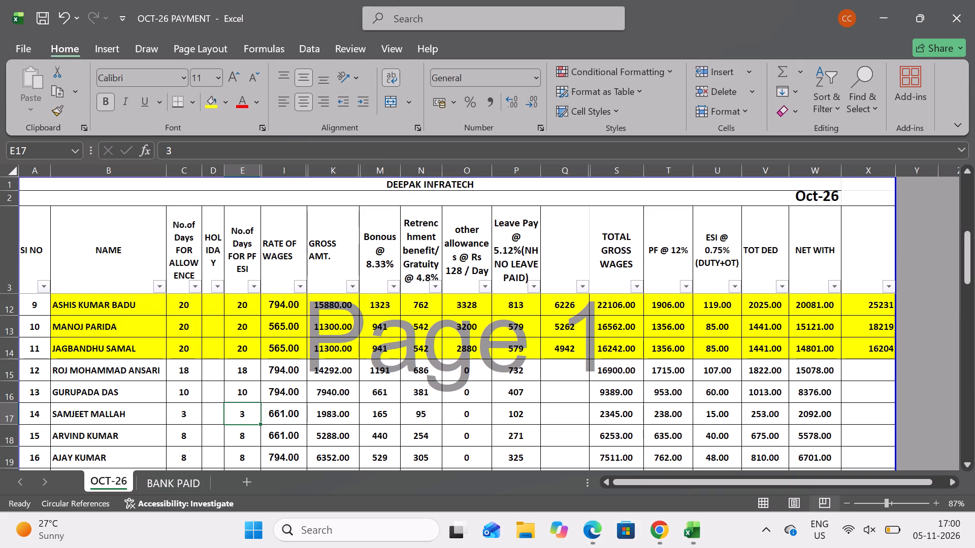
Set the number of days for PF/ESI to 9 for serial number 13.
click(247, 398)
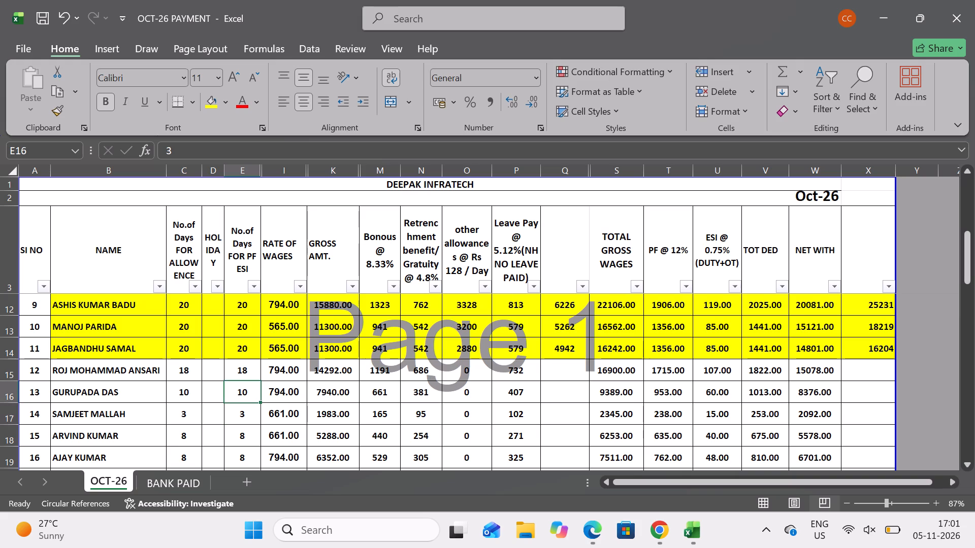
key(9)
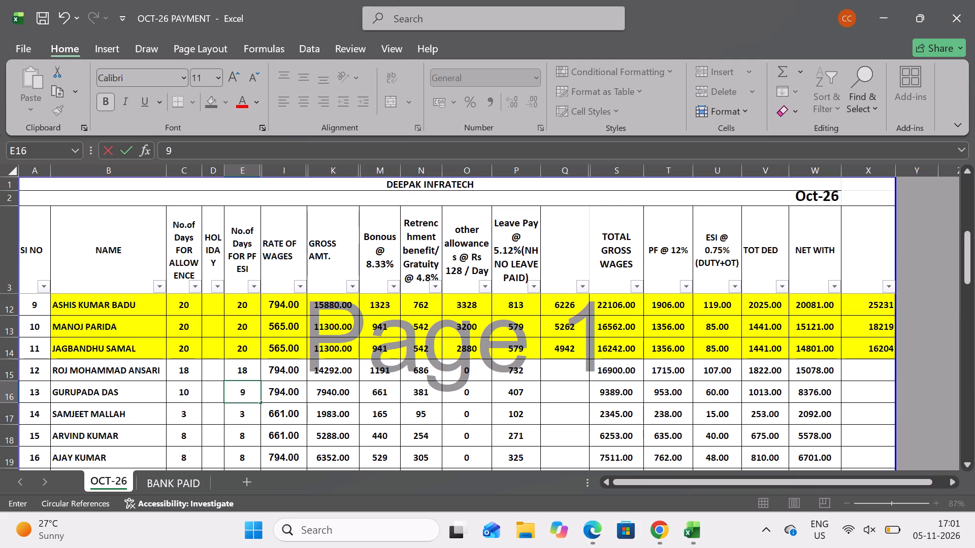
key(Return)
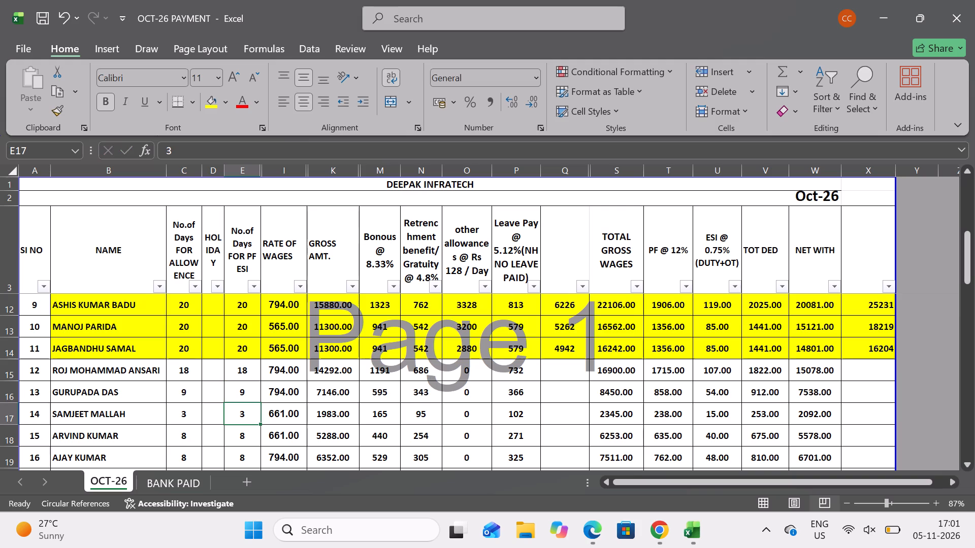
In column X, enter 8231 for serial number 13 and 18167 for serial number 12.
click(876, 389)
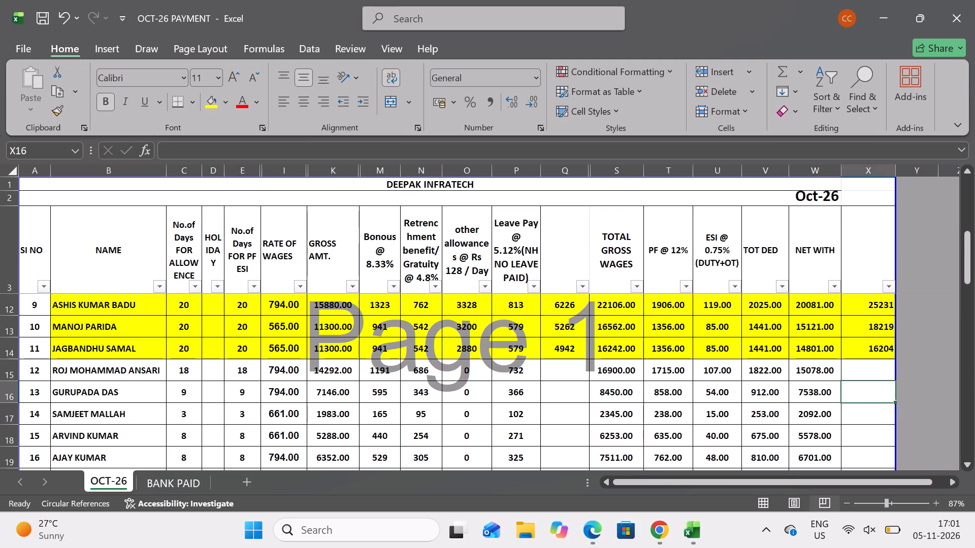
text(8231)
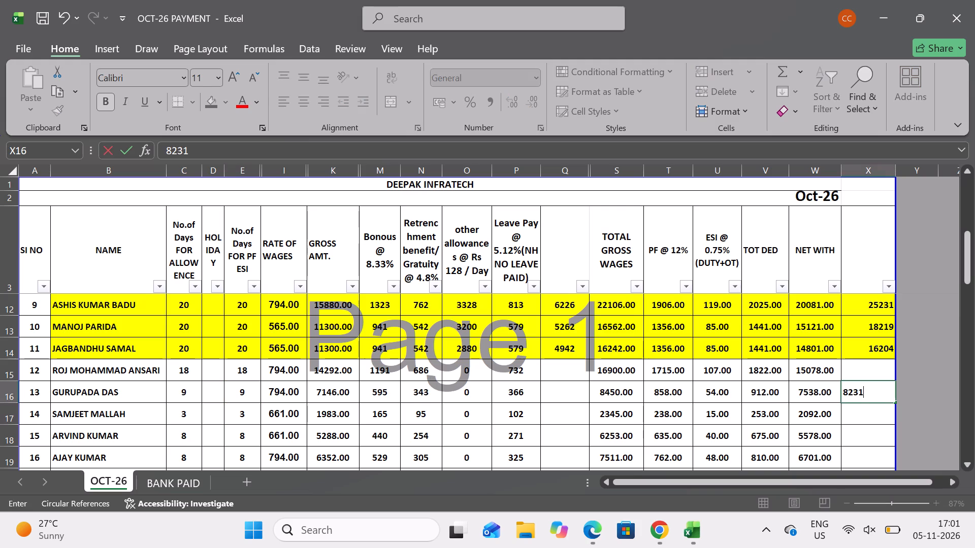
key(Return)
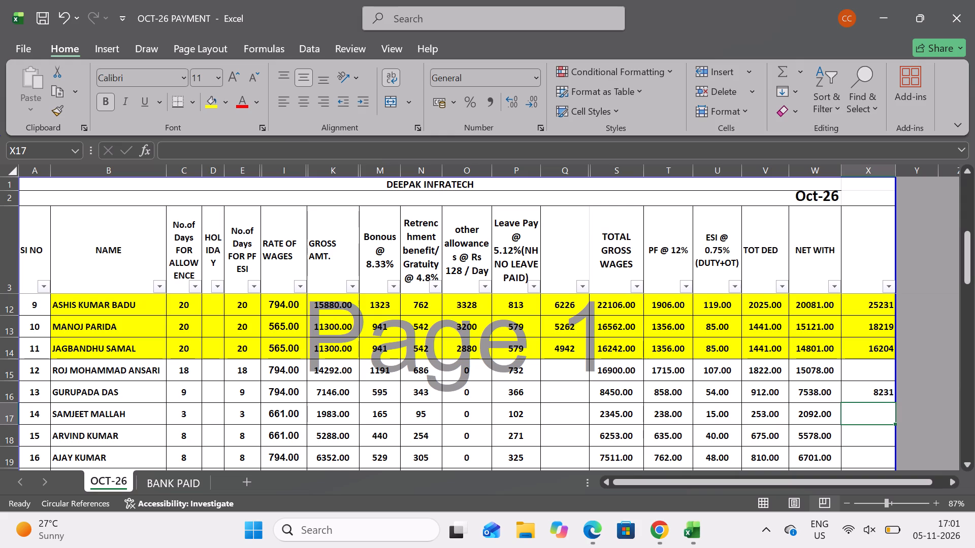
scroll(882, 417, down, 1)
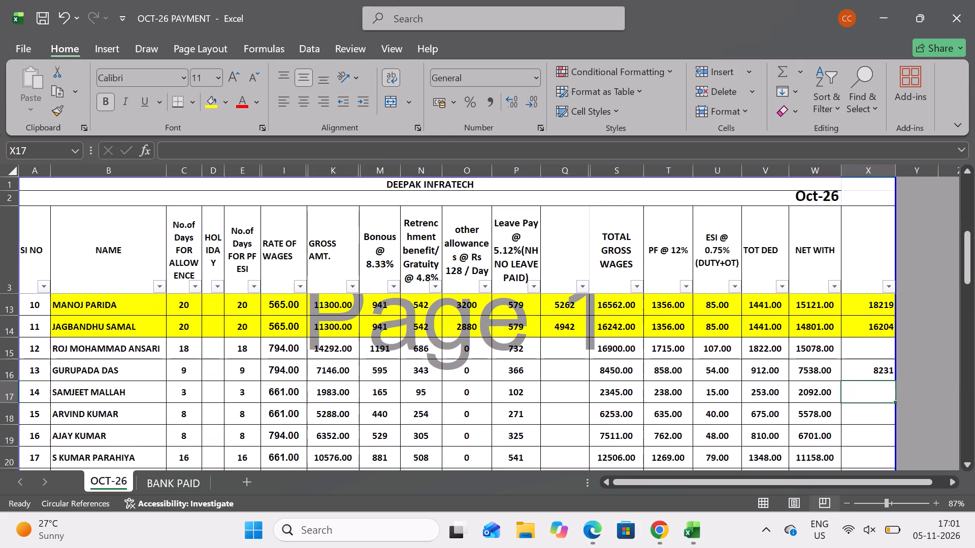
scroll(882, 417, down, 1)
click(874, 353)
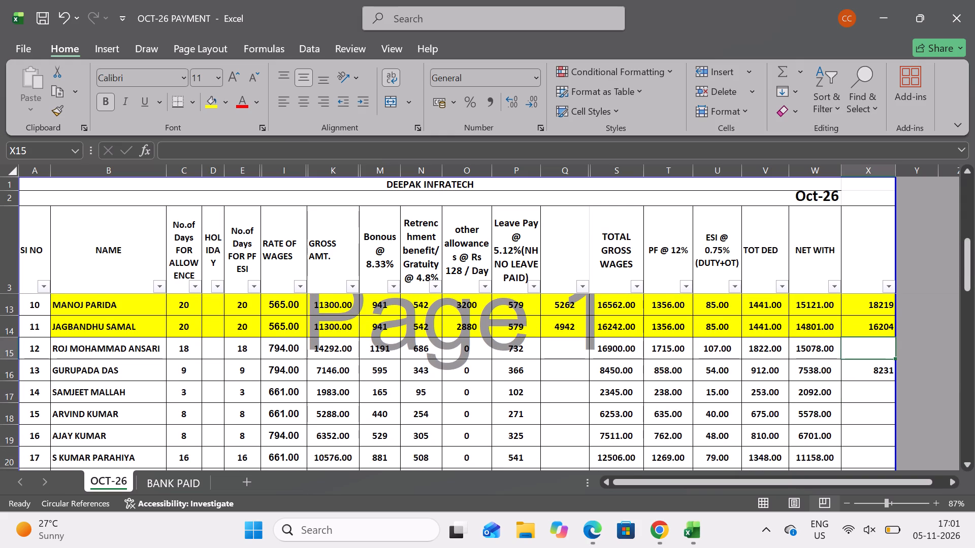
text(181)
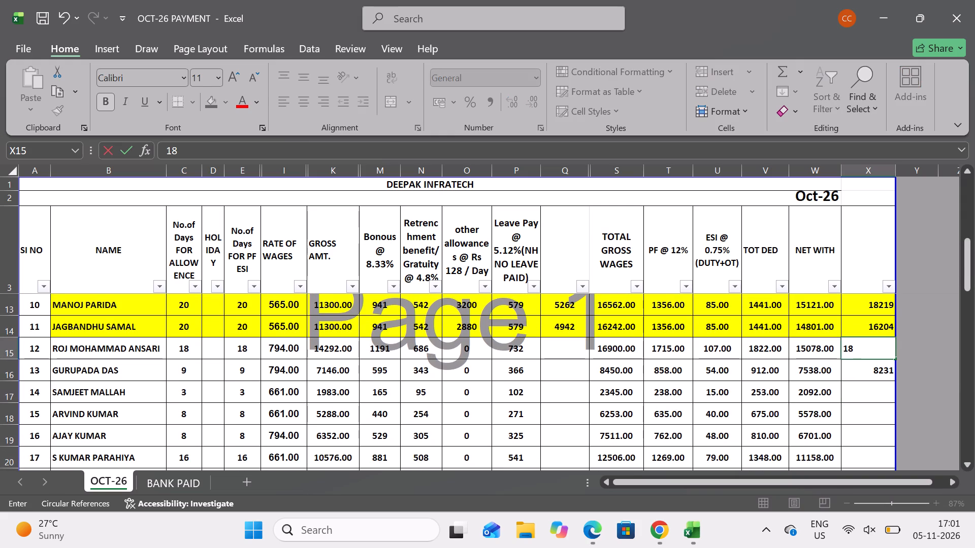
text(67)
key(Return)
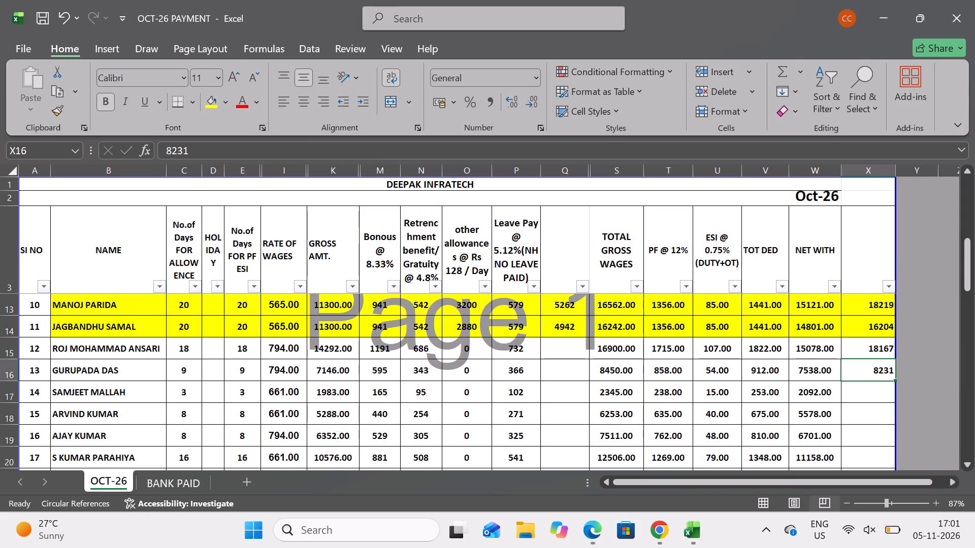
Enter 18984 in column X for serial number 17.
click(873, 456)
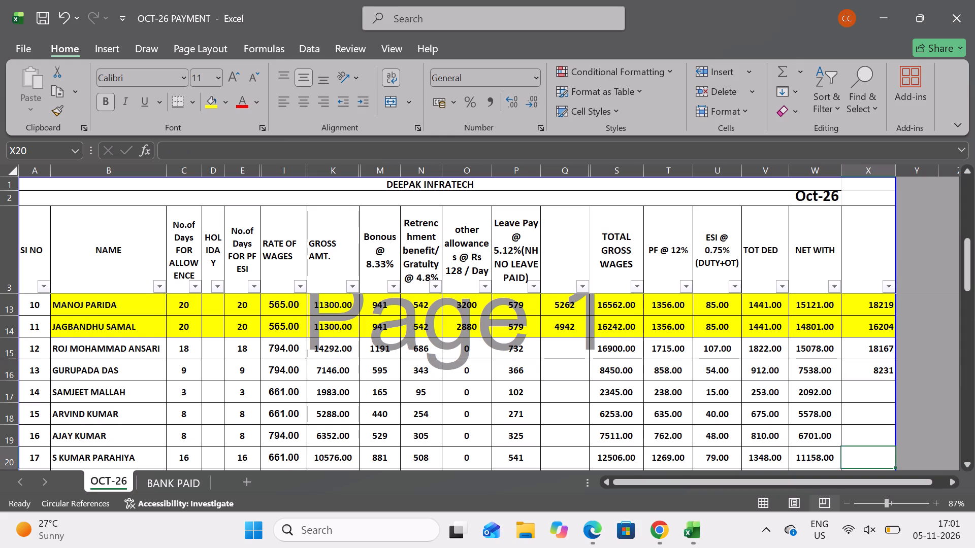
key(1)
key(8)
text(984)
key(Return)
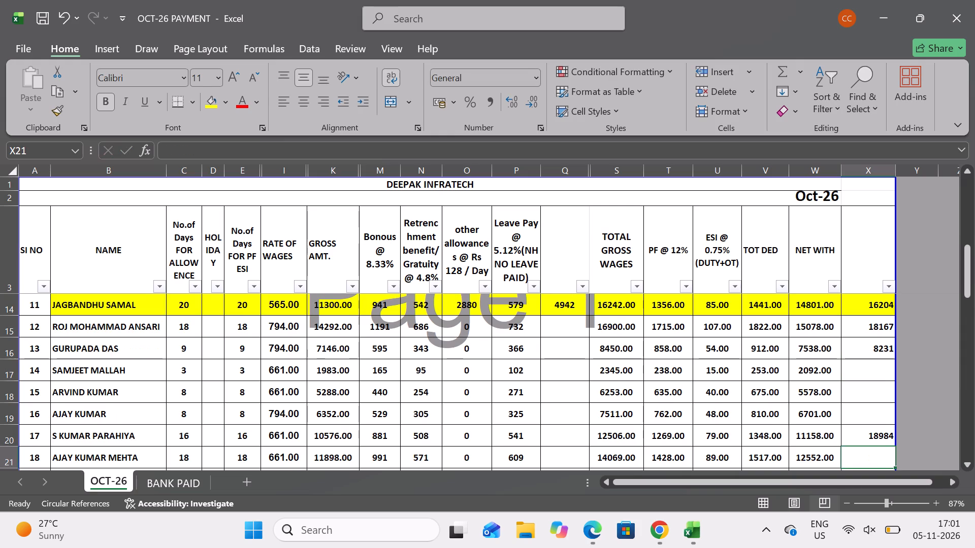
Highlight the entire row of serial number 17 in yellow.
click(12, 435)
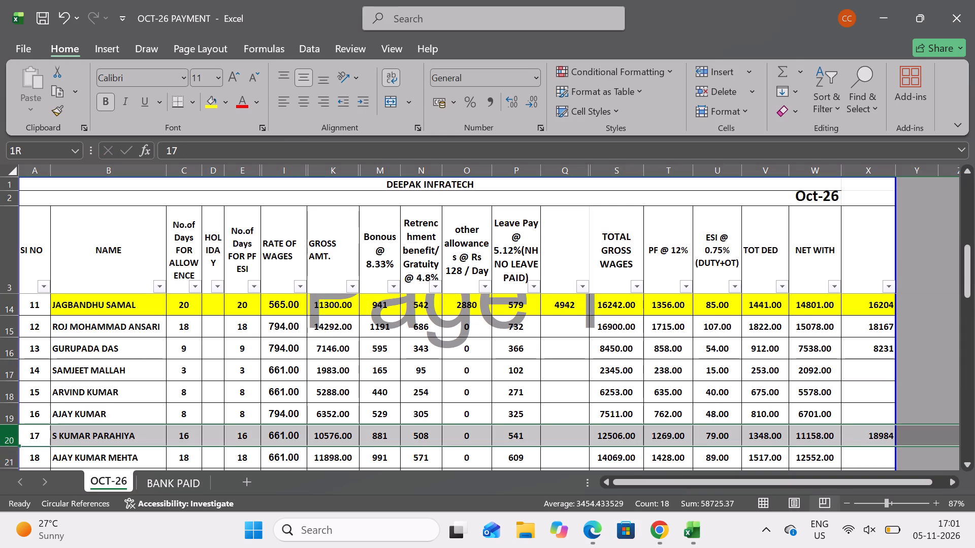
click(212, 96)
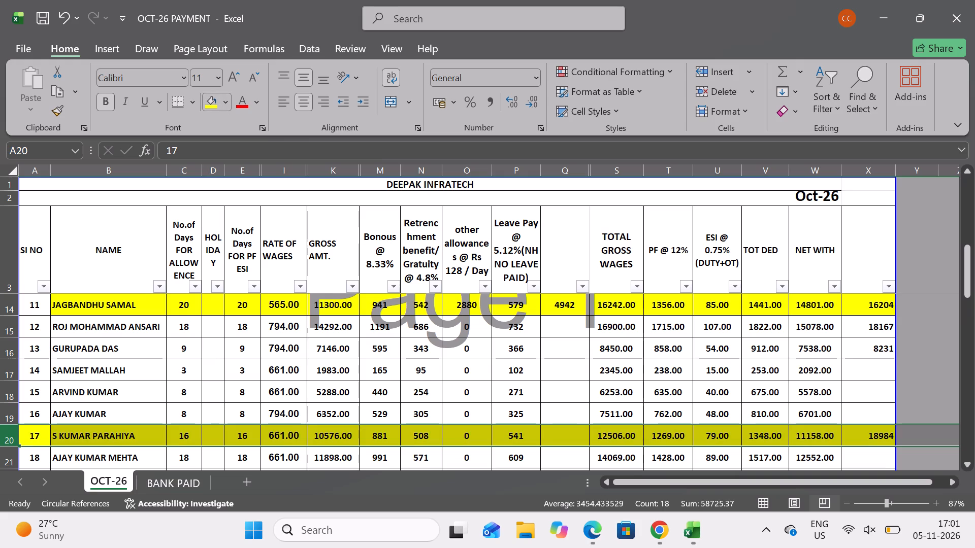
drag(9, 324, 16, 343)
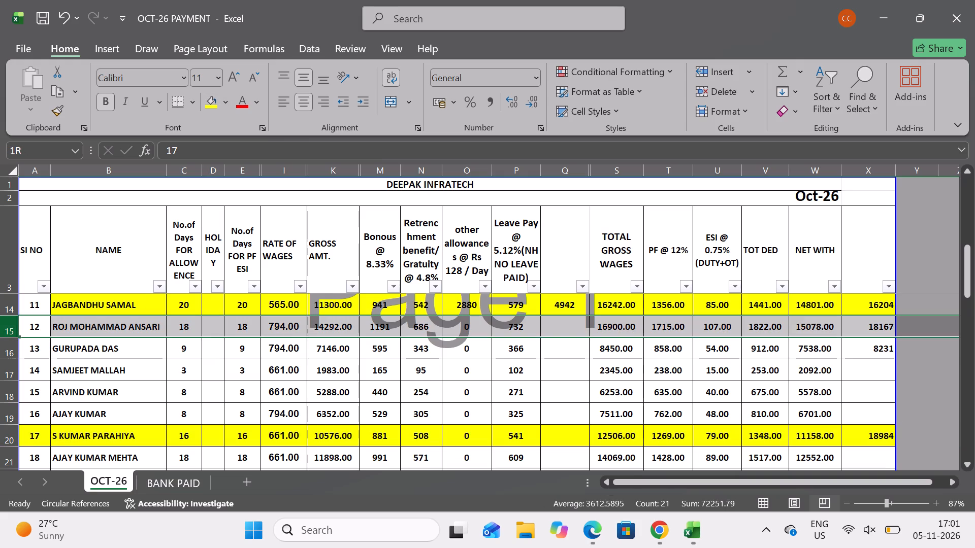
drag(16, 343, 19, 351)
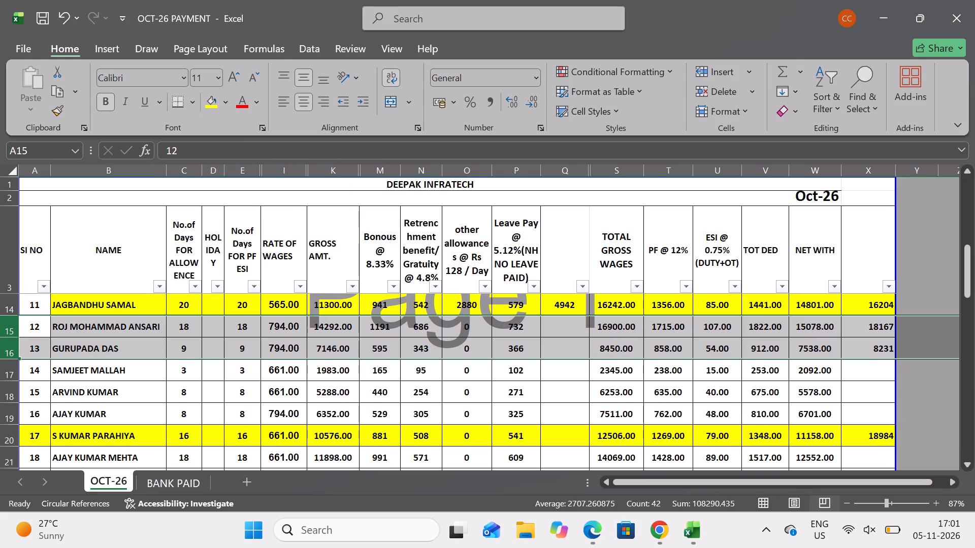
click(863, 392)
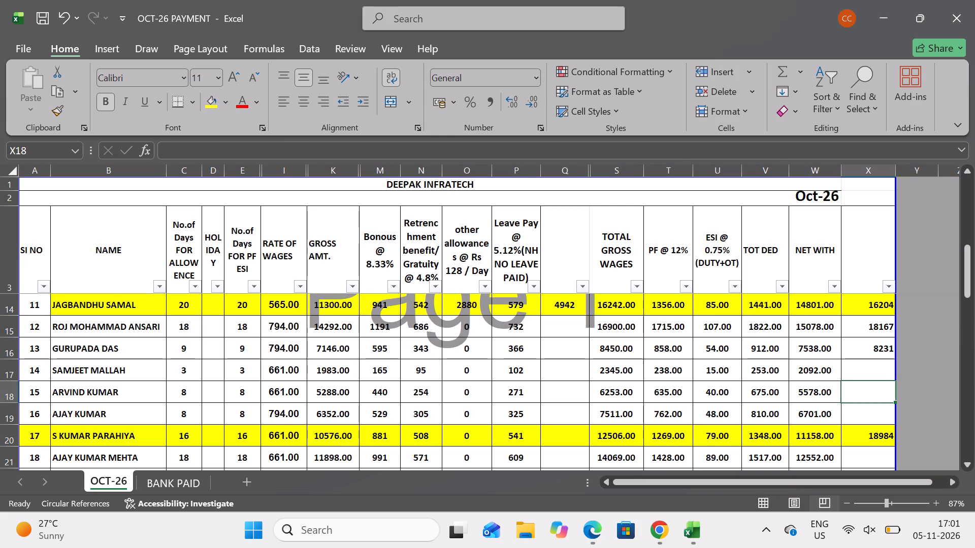
Enter 15615 in column X for serial number 18.
click(872, 458)
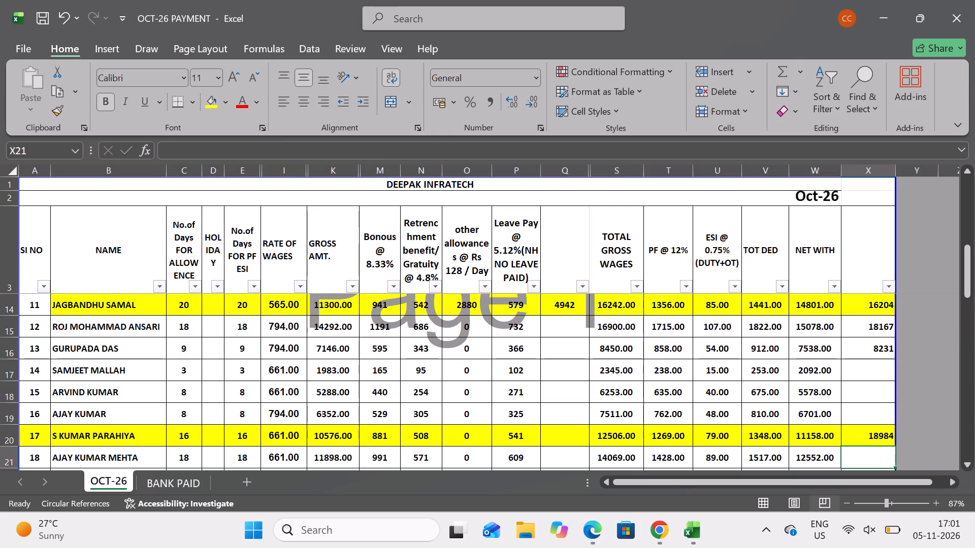
text(15615)
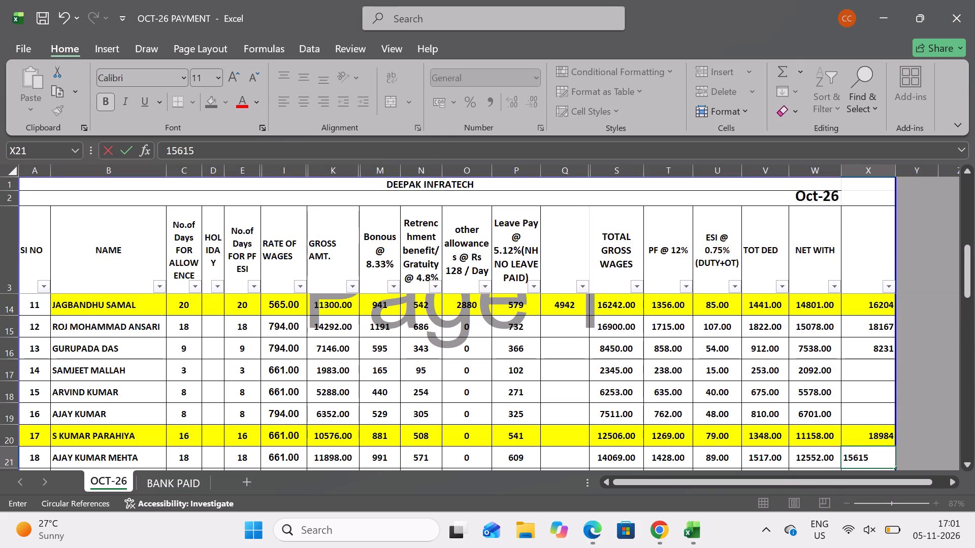
key(Return)
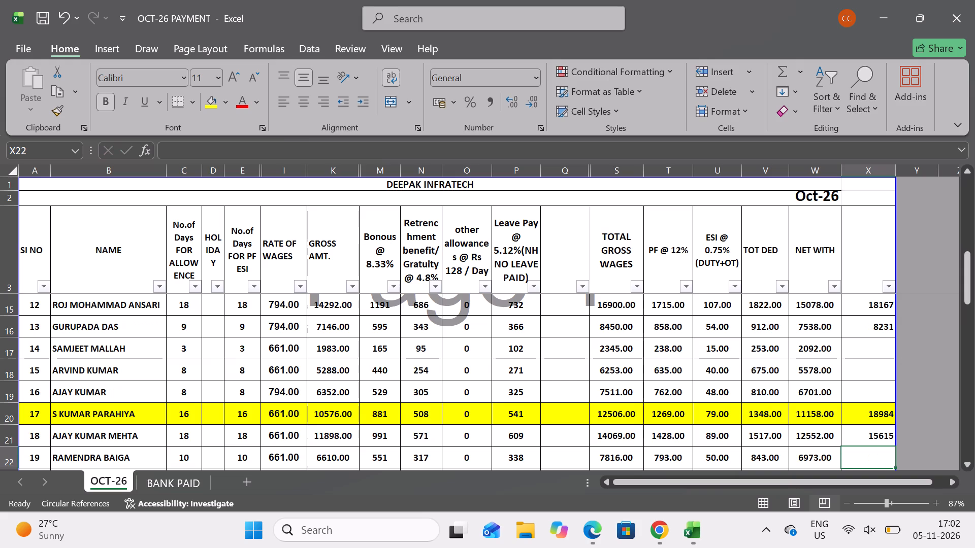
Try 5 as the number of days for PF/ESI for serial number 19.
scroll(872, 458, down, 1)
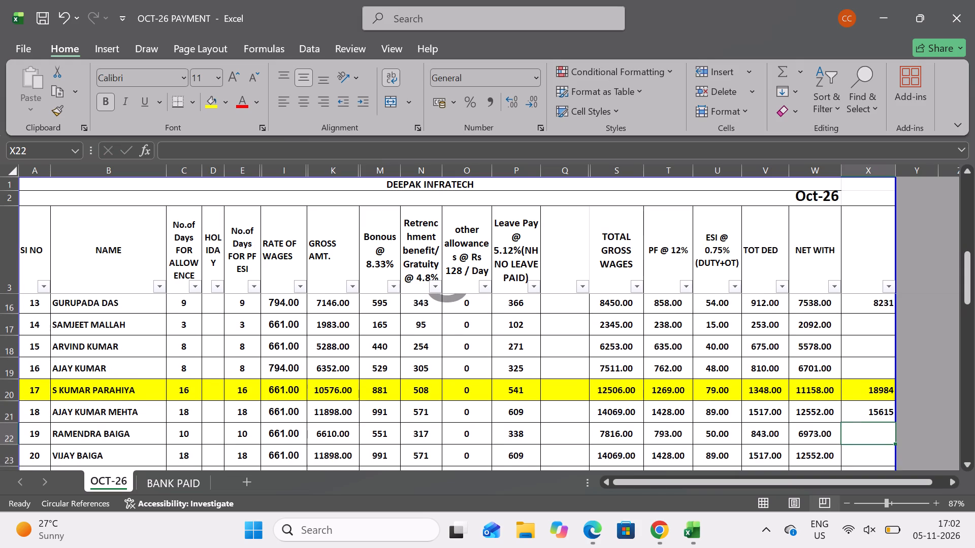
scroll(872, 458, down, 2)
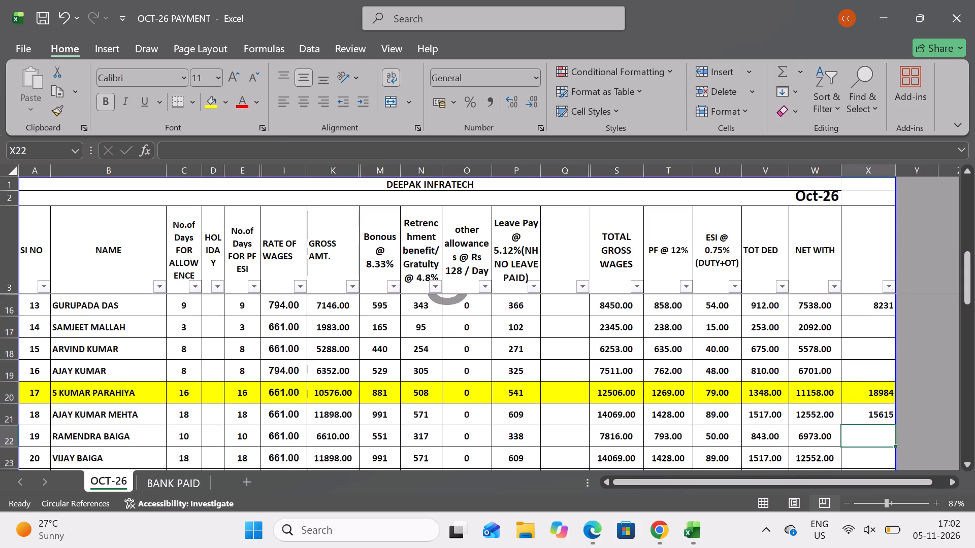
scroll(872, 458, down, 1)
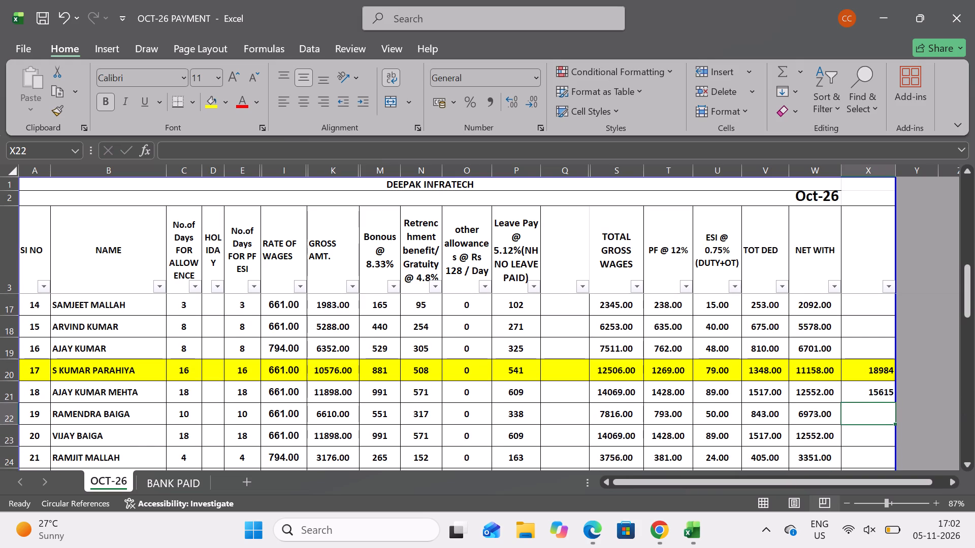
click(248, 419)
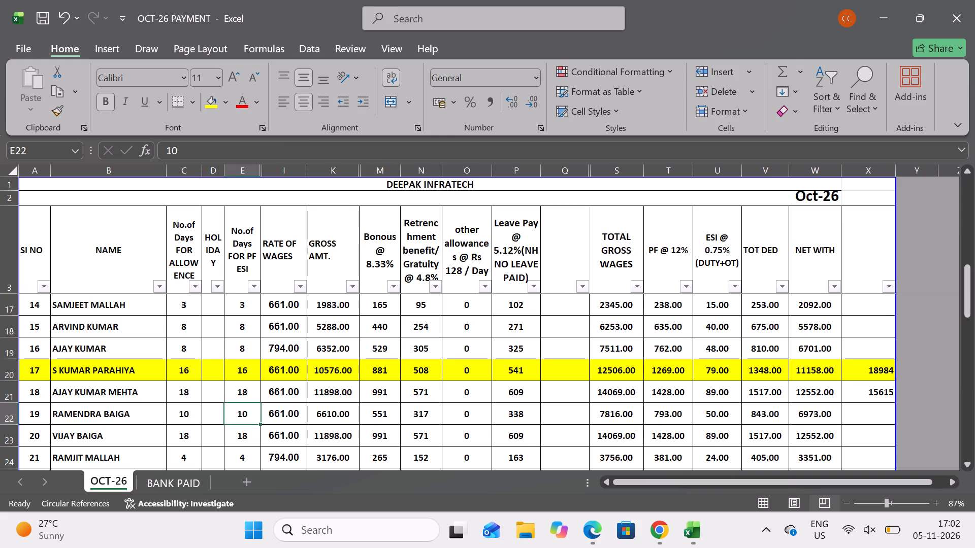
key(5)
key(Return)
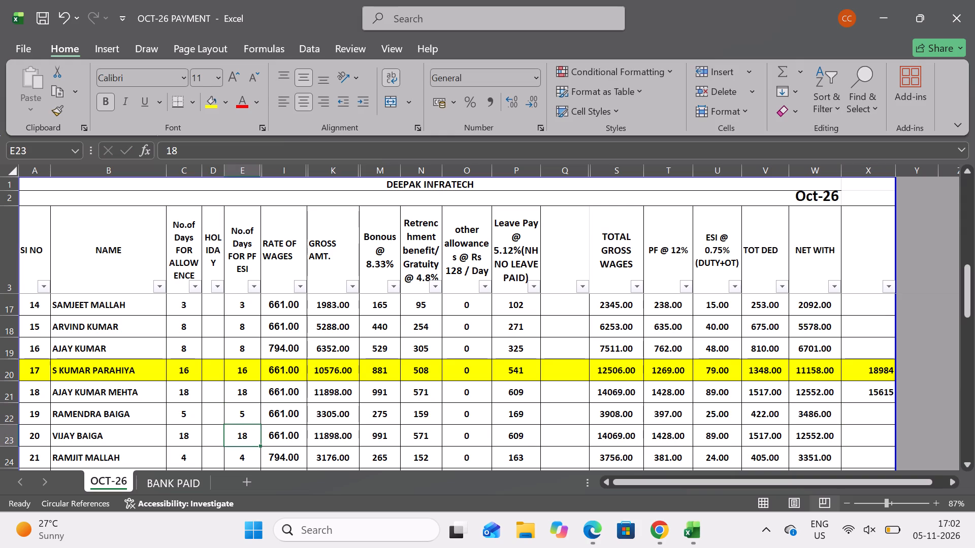
Set the number of days for PF/ESI to 6 for serial number 19.
click(248, 419)
key(6)
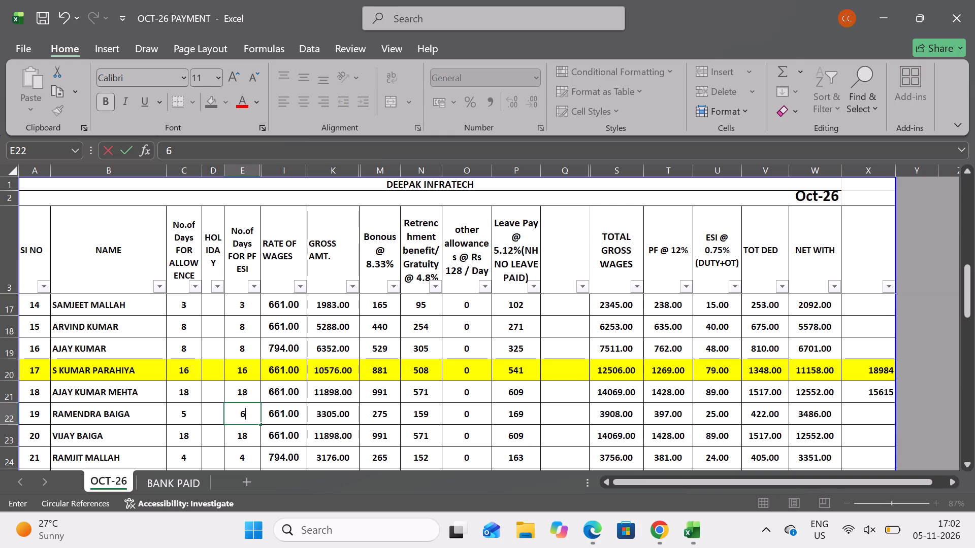
key(Return)
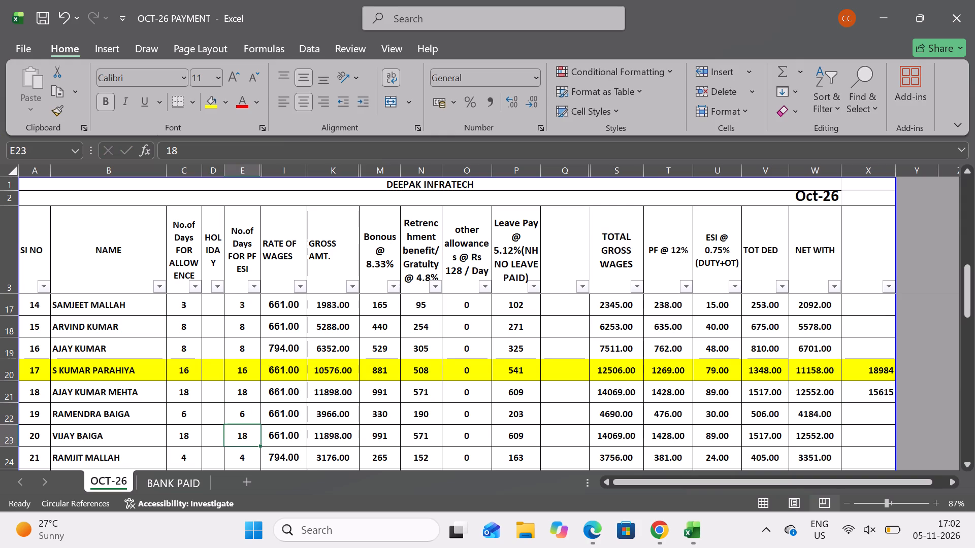
In column X, enter 4691 for serial number 19 and 18815 for serial number 20.
click(874, 416)
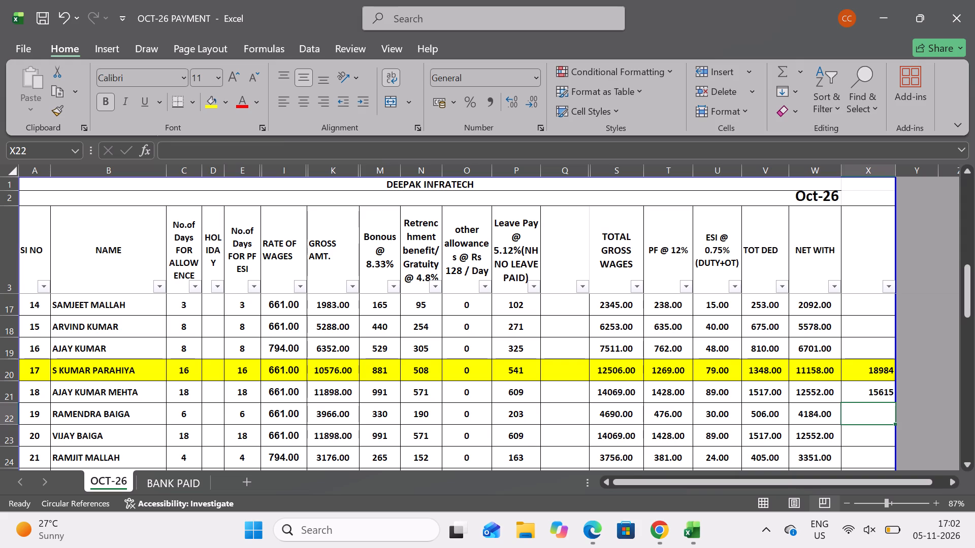
key(2)
key(BackSpace)
text(4691)
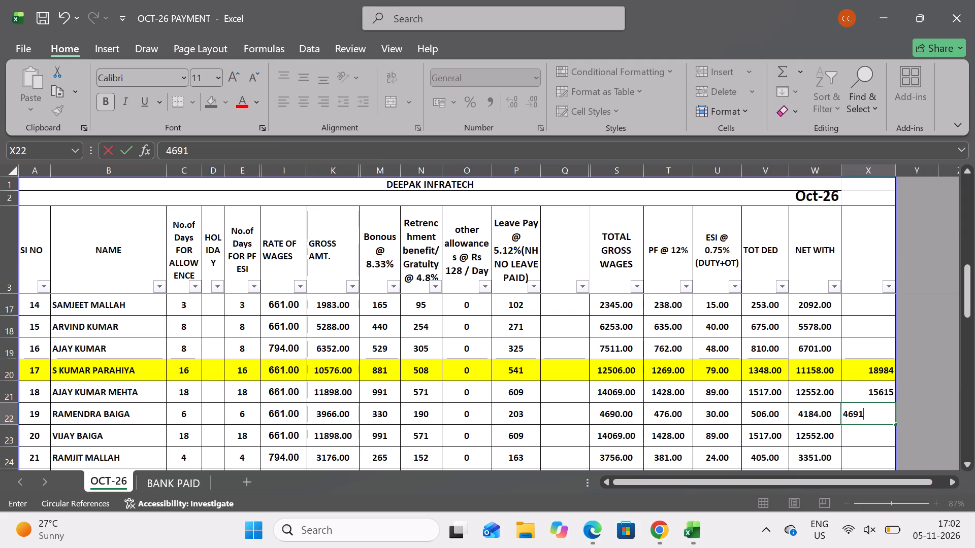
key(Return)
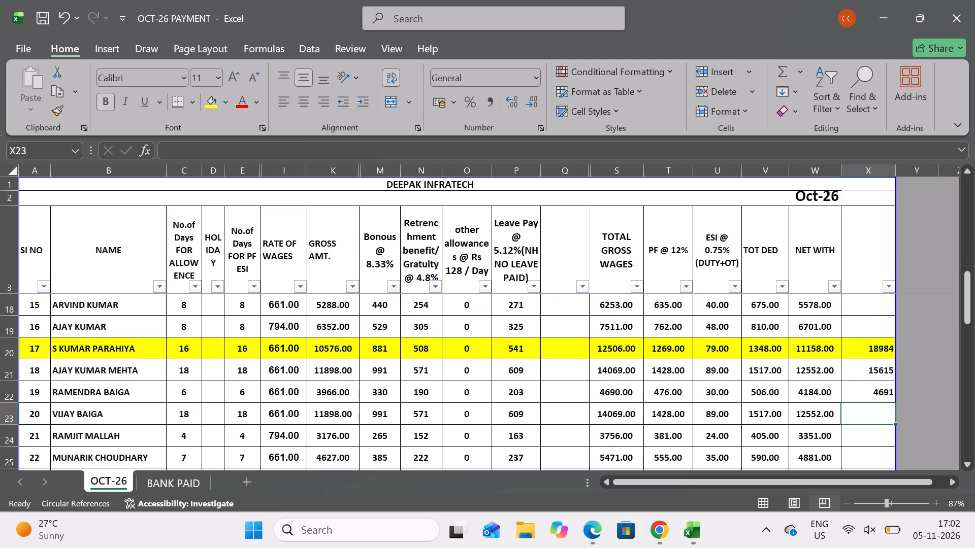
text(1881)
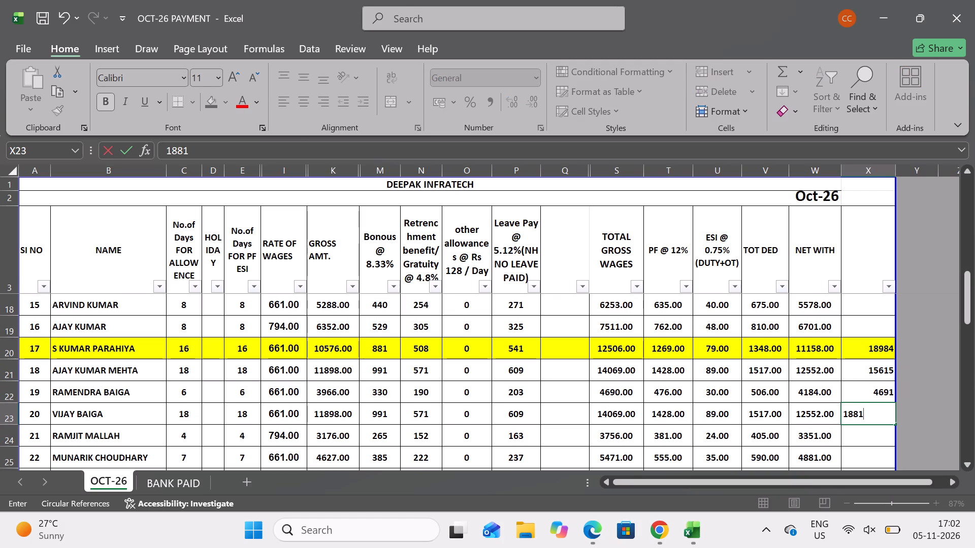
key(5)
key(Return)
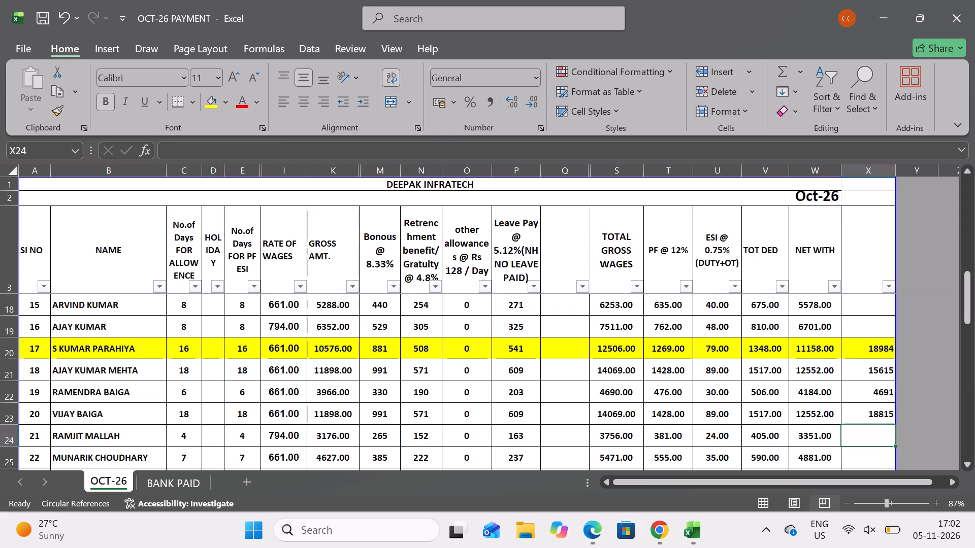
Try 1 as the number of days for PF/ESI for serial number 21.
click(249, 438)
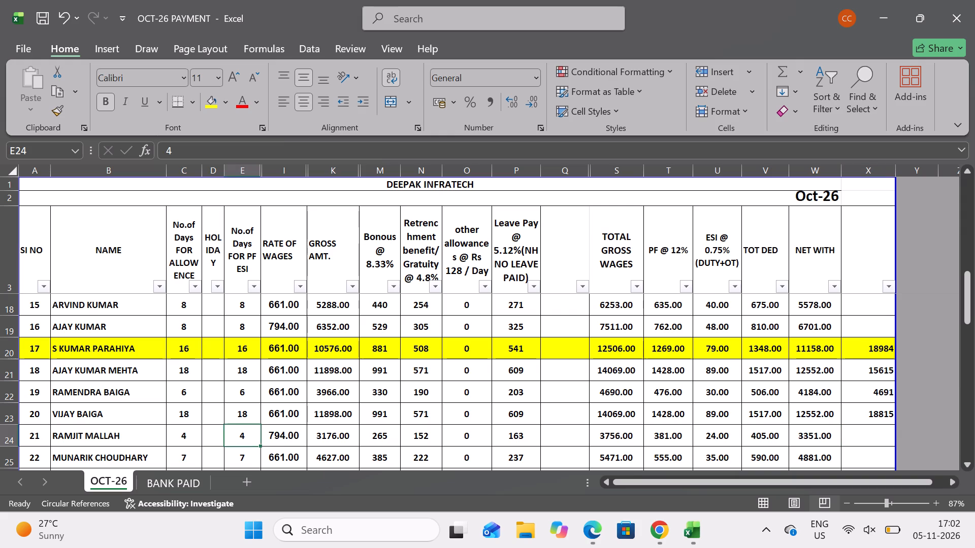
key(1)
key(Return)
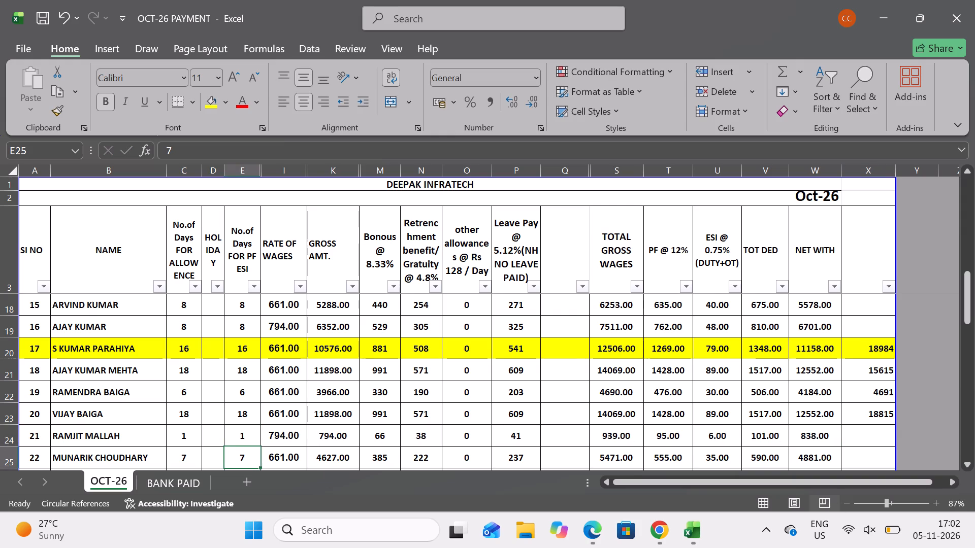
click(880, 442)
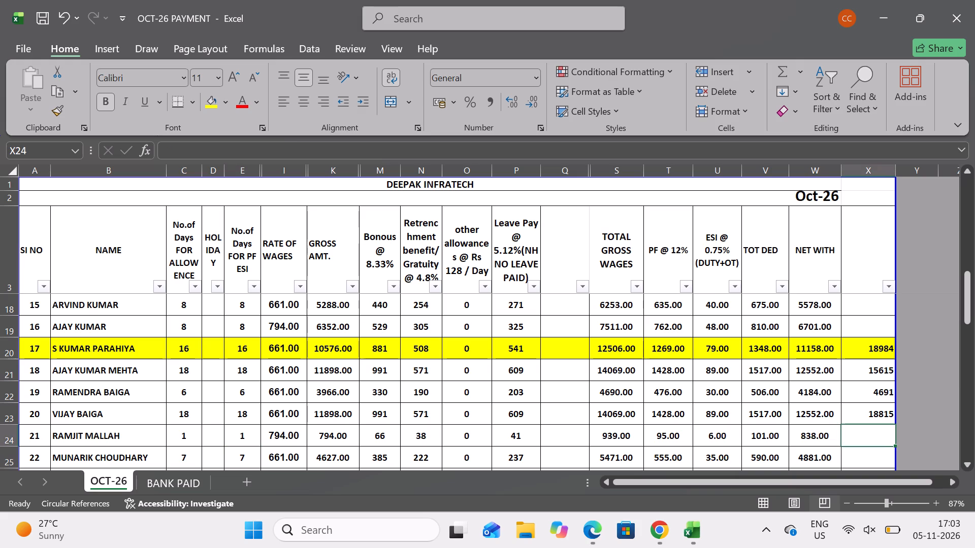
Set the PF/ESI days to 2 for serial number 21 and enter 2144 in its column X cell.
click(245, 436)
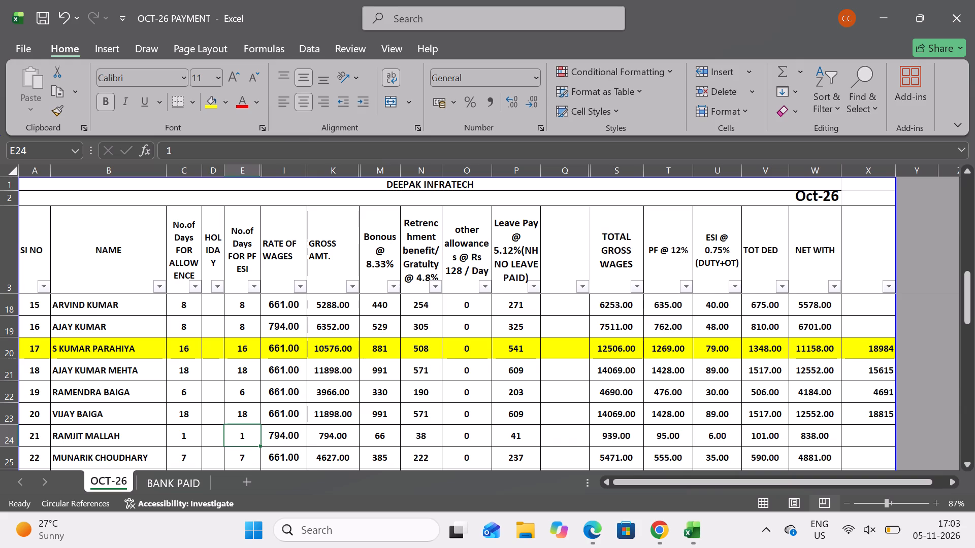
key(2)
key(Return)
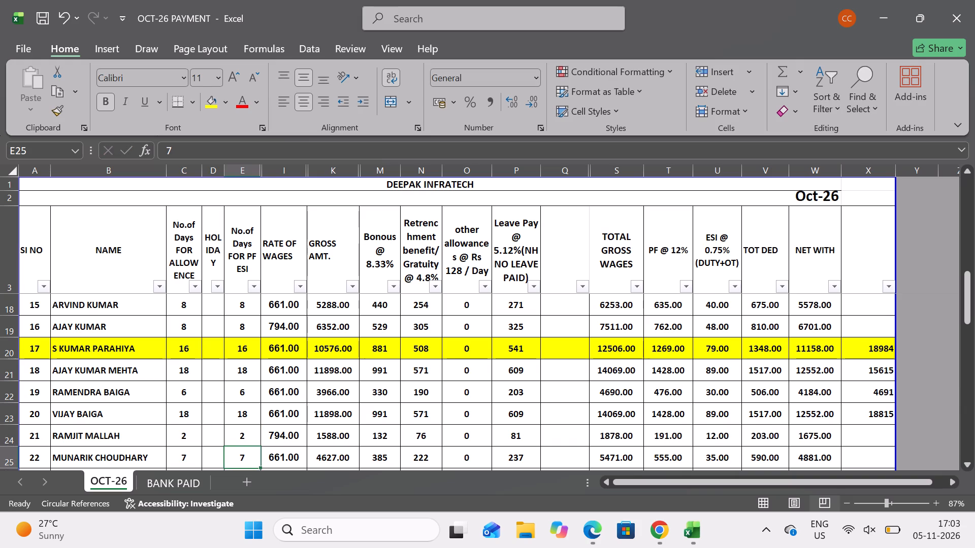
click(862, 439)
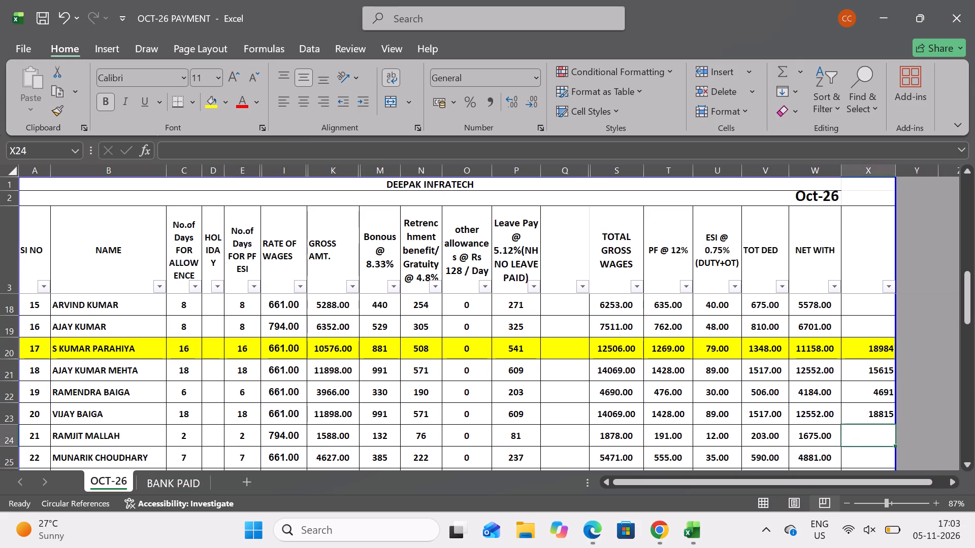
text(21)
text(44)
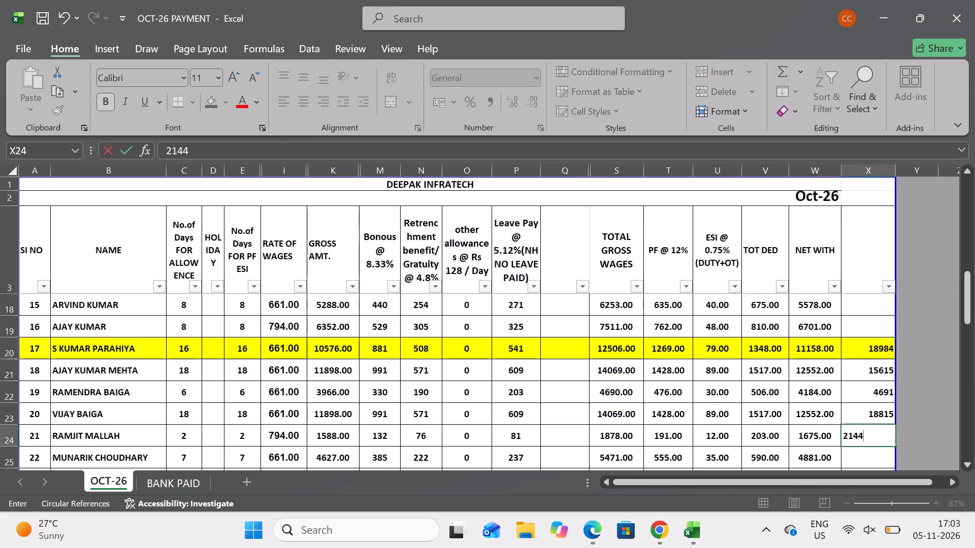
key(Return)
Set the PF/ESI days to 6 for serial number 22 and enter 4359 in its column X cell.
scroll(862, 439, down, 1)
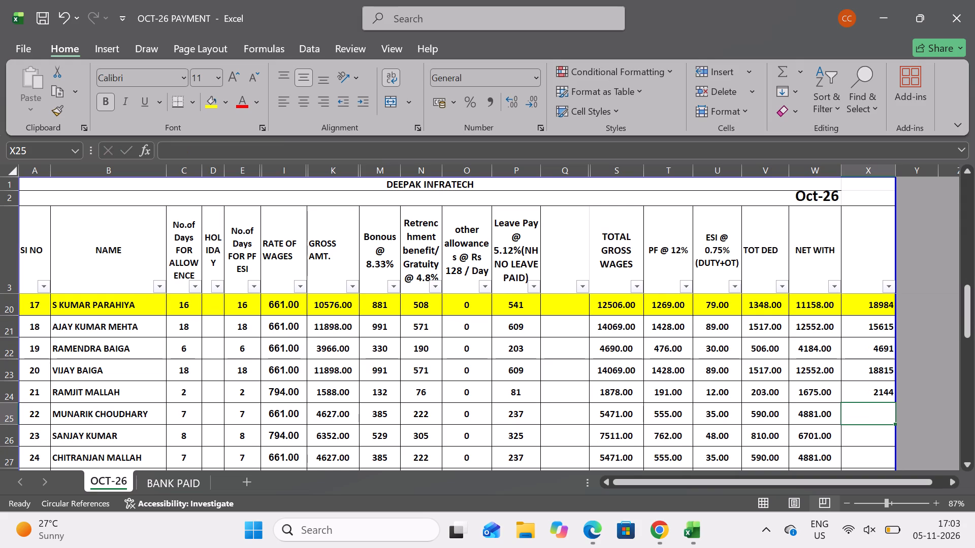
click(253, 415)
key(5)
key(BackSpace)
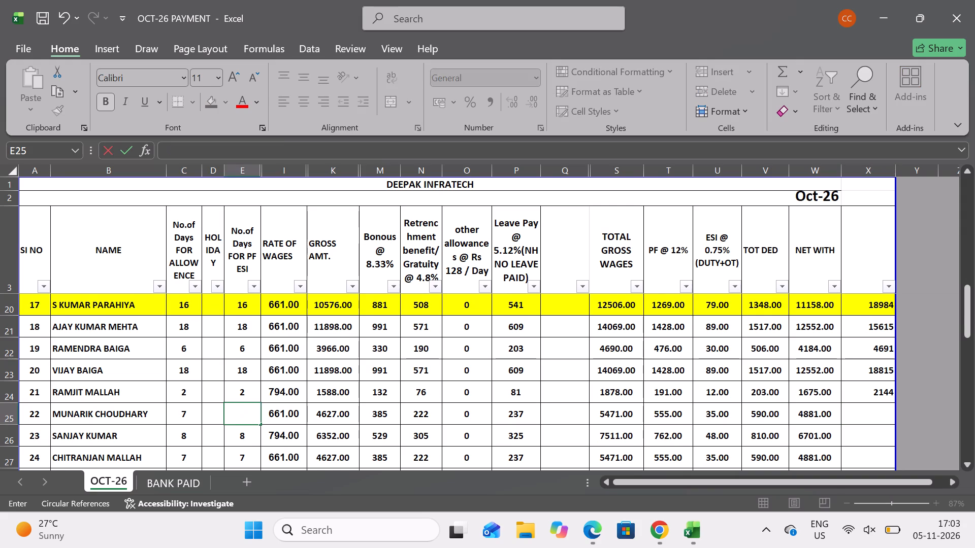
key(6)
key(Return)
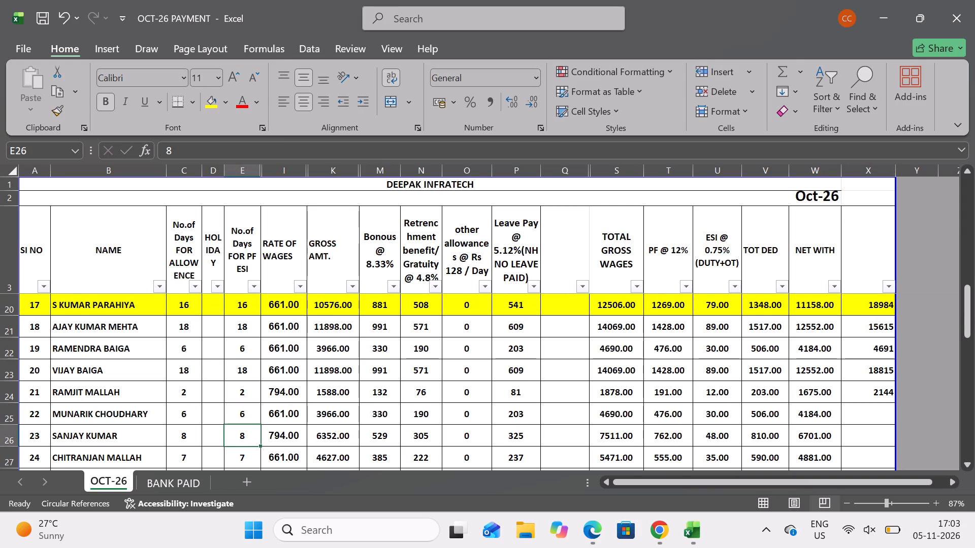
click(874, 415)
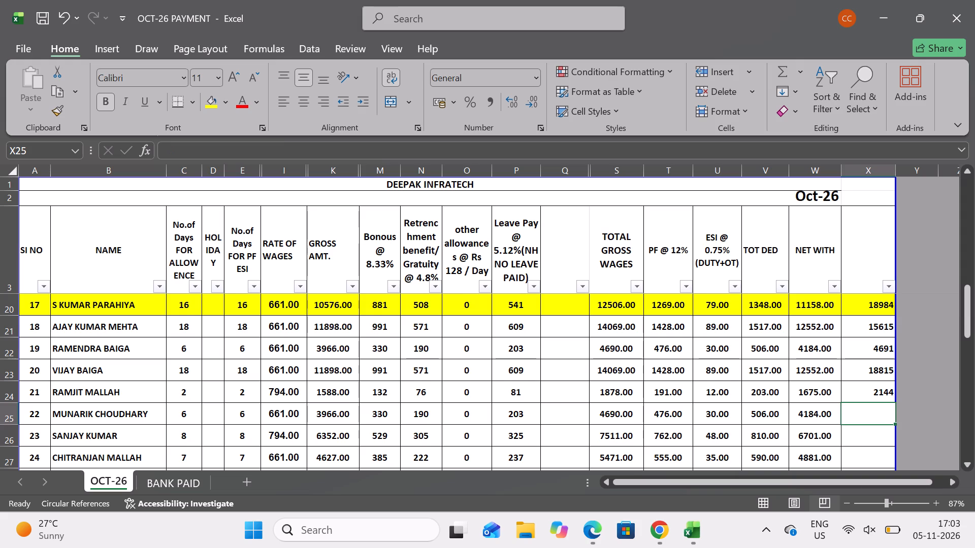
text(4359)
key(Return)
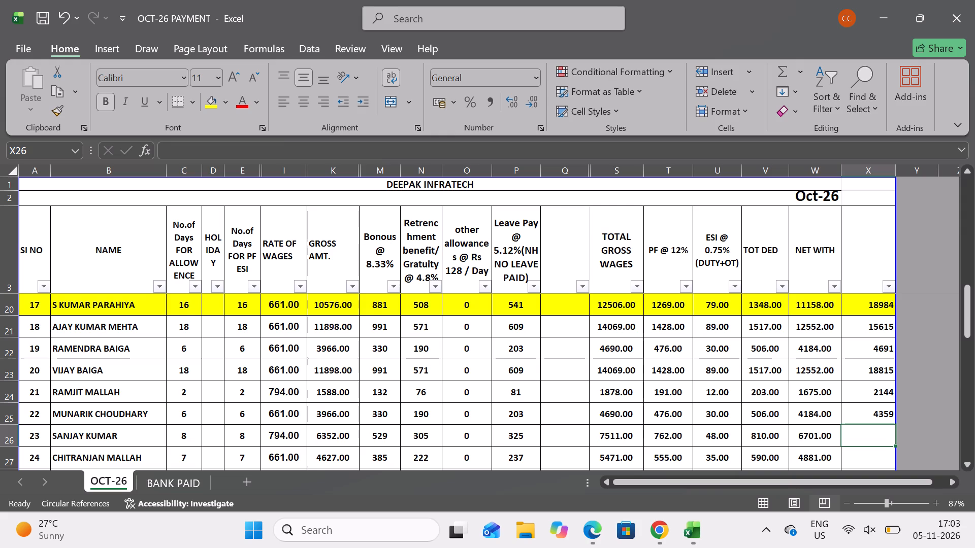
Set the PF/ESI days to 5 for serial number 24 and enter 4068 in its column X cell.
scroll(623, 433, down, 1)
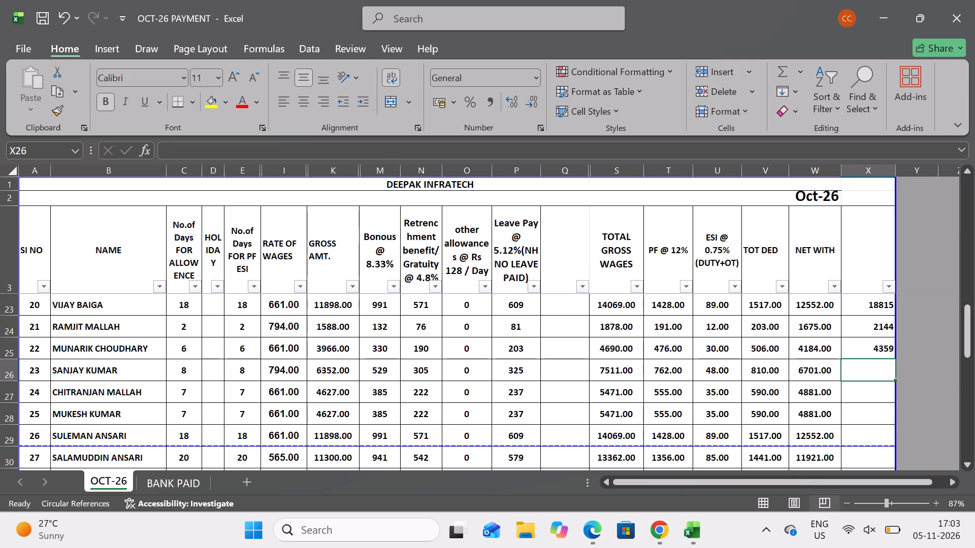
click(857, 392)
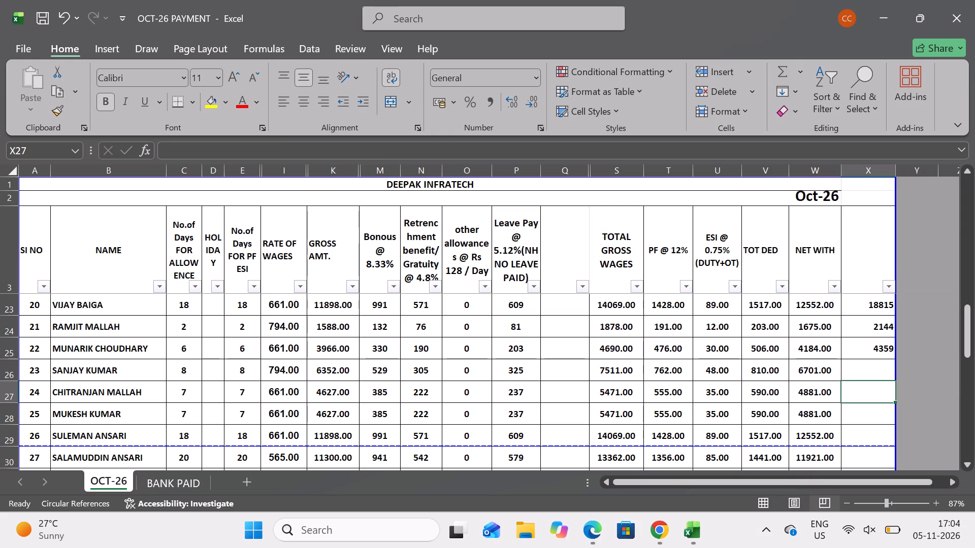
click(243, 393)
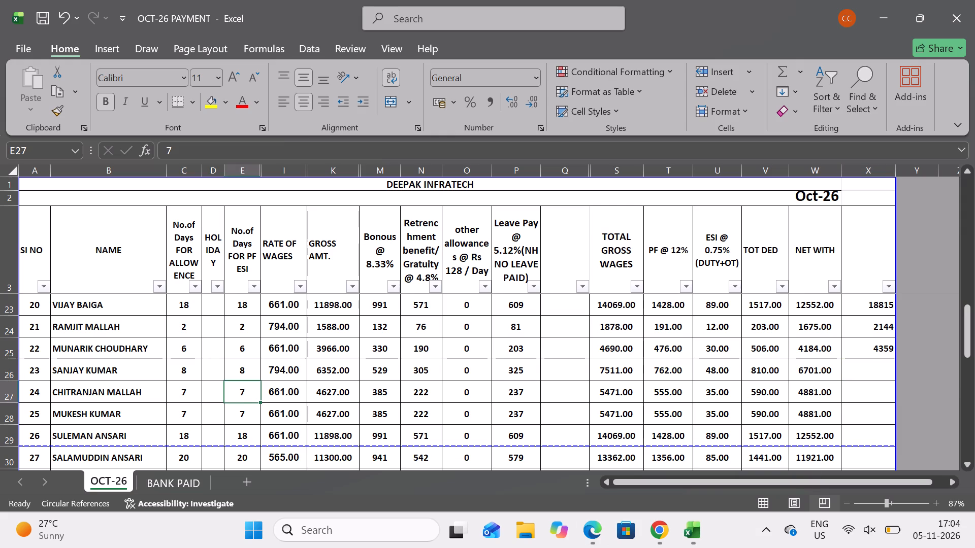
key(5)
key(Return)
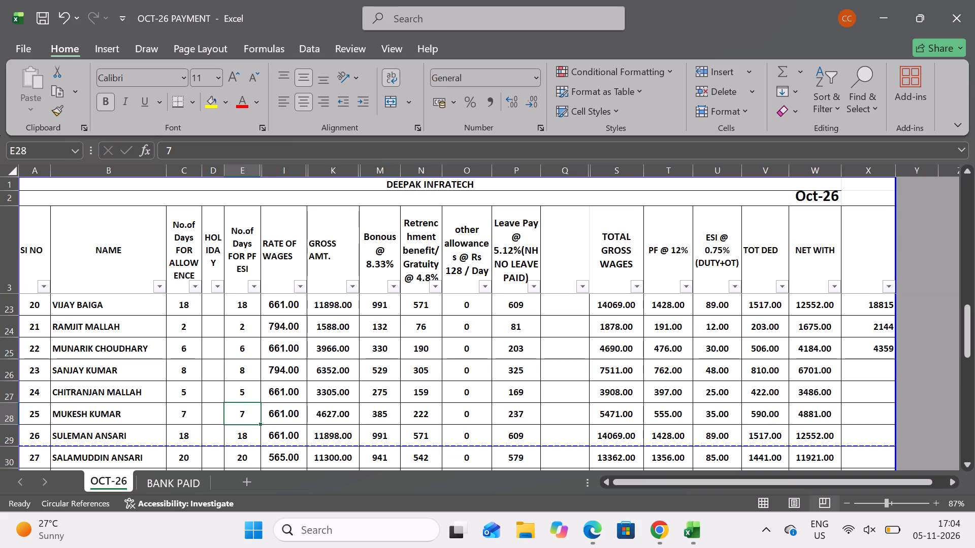
click(243, 393)
click(866, 395)
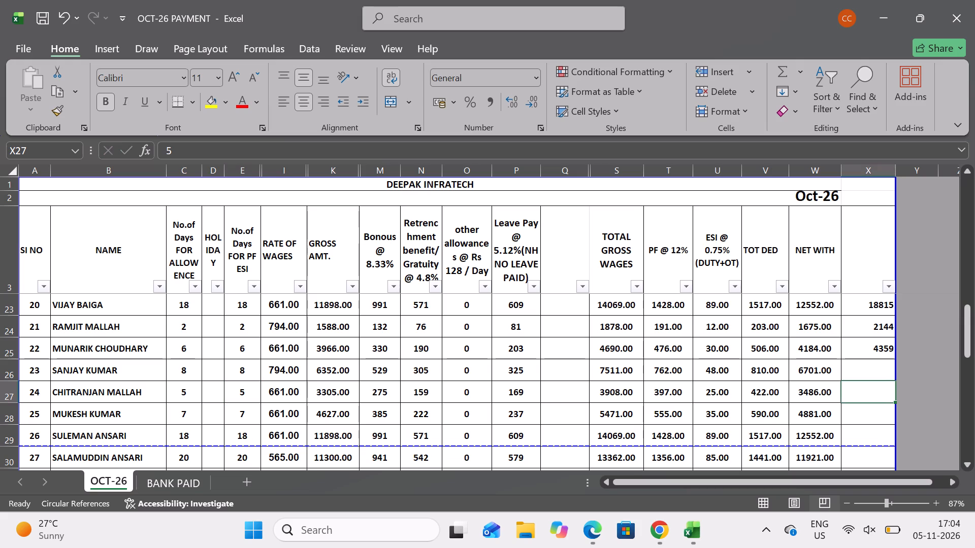
text(4068)
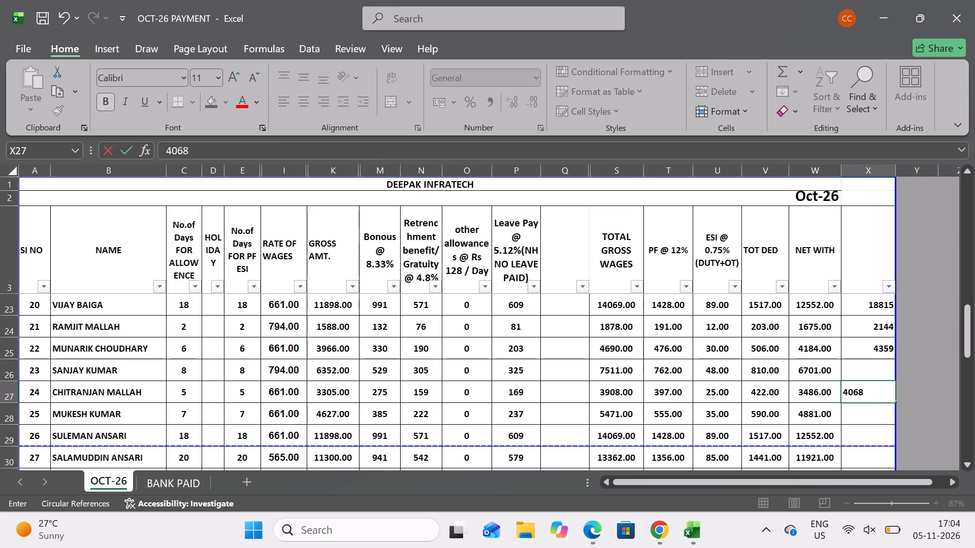
key(Return)
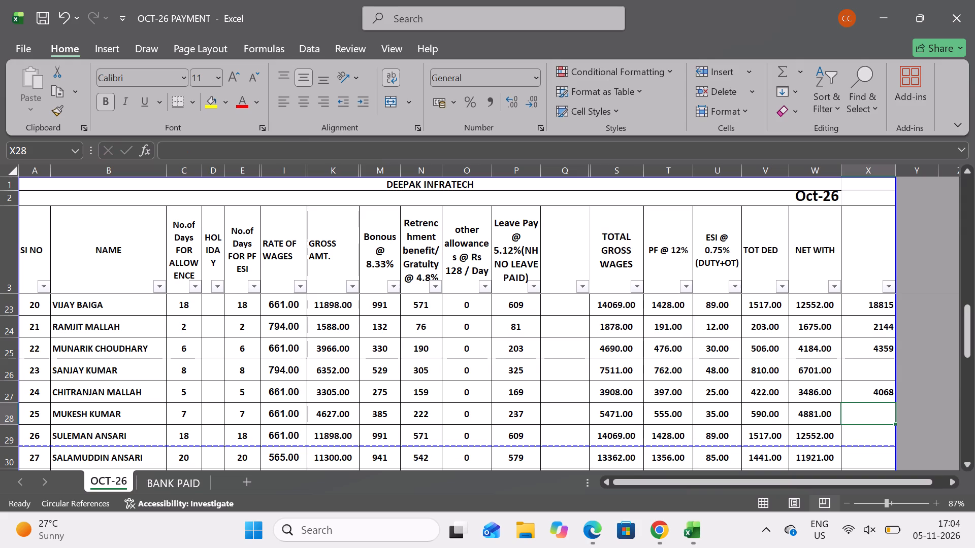
Set the PF/ESI days to 1 for serial number 14 and enter 1263 in its column X cell.
scroll(866, 395, up, 1)
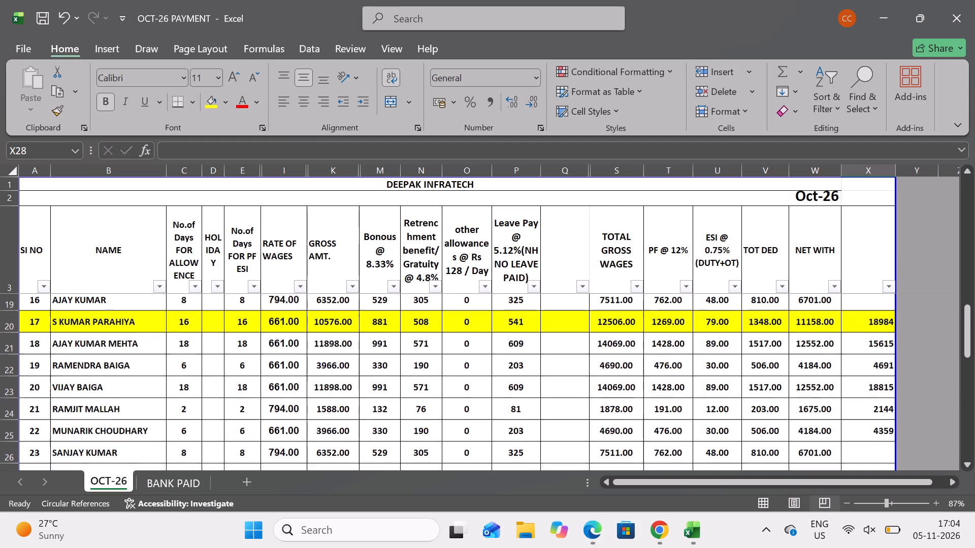
scroll(866, 395, up, 1)
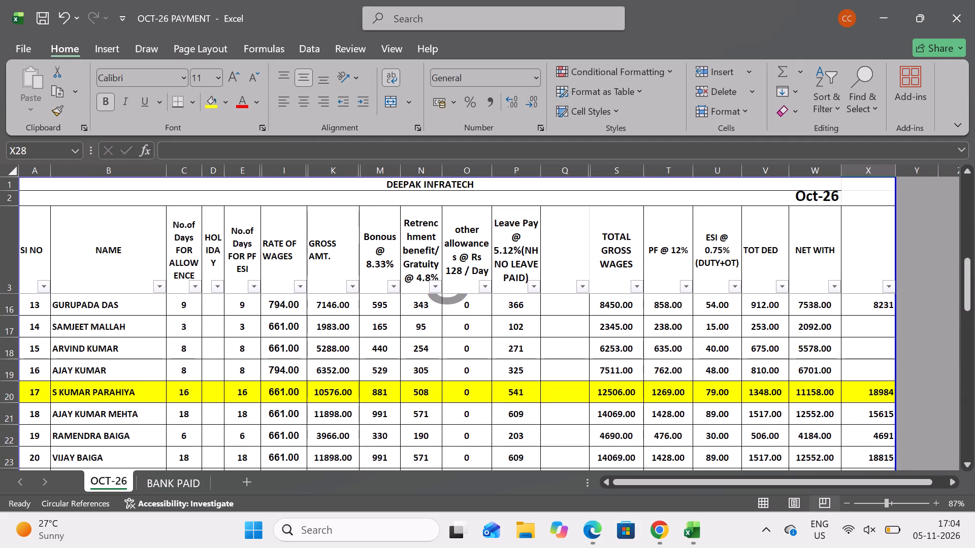
click(250, 329)
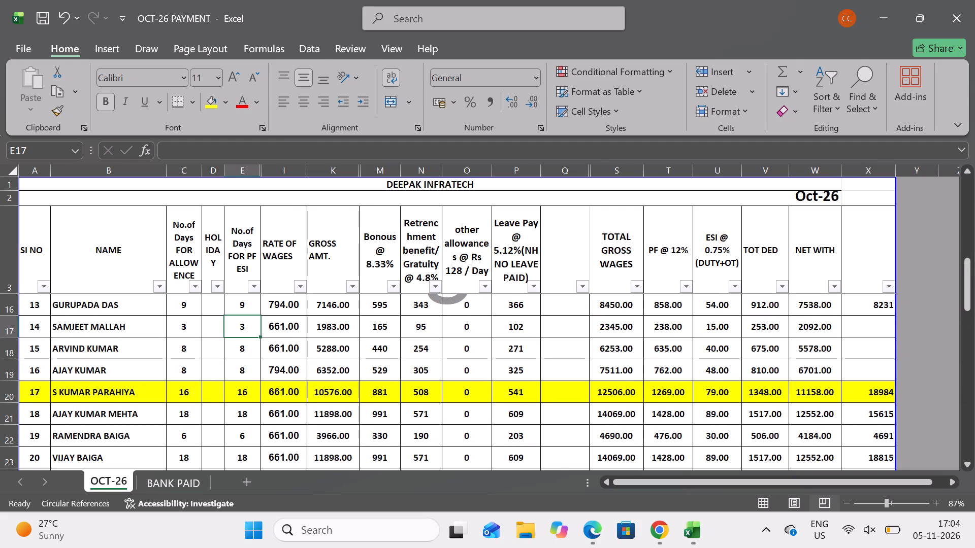
key(1)
key(Return)
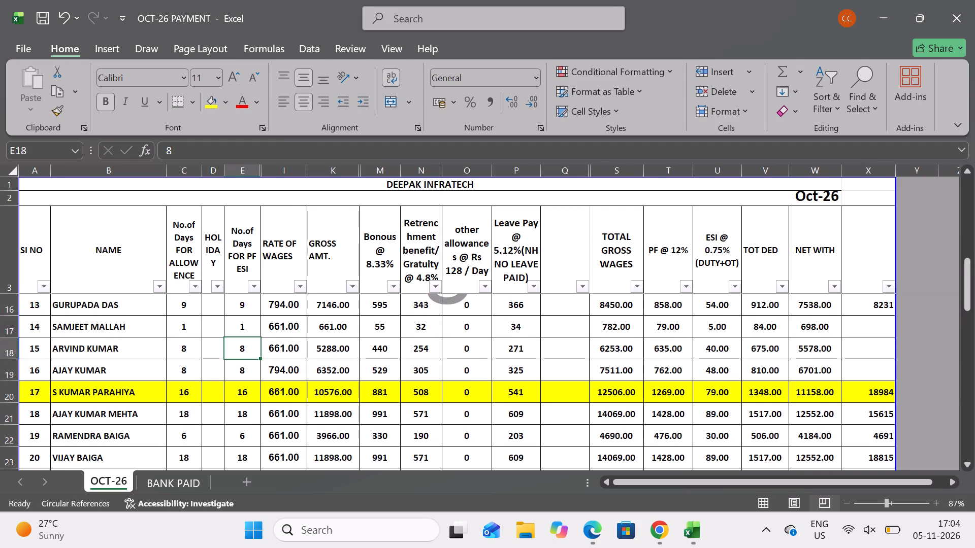
click(870, 325)
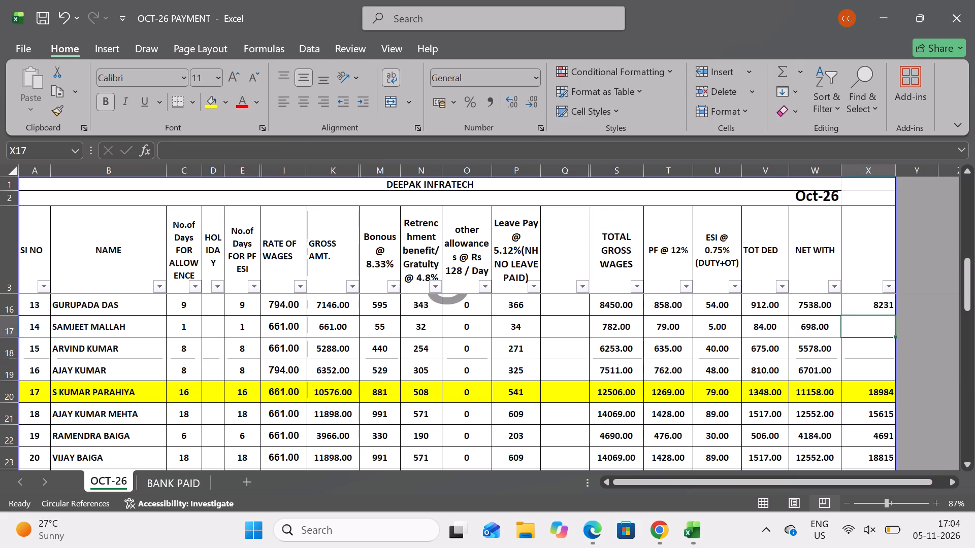
text(1263)
key(Return)
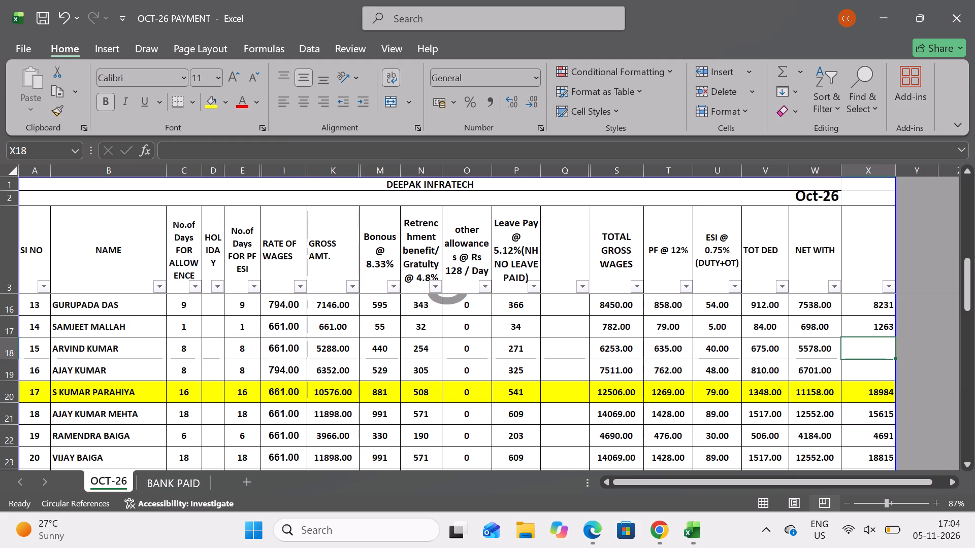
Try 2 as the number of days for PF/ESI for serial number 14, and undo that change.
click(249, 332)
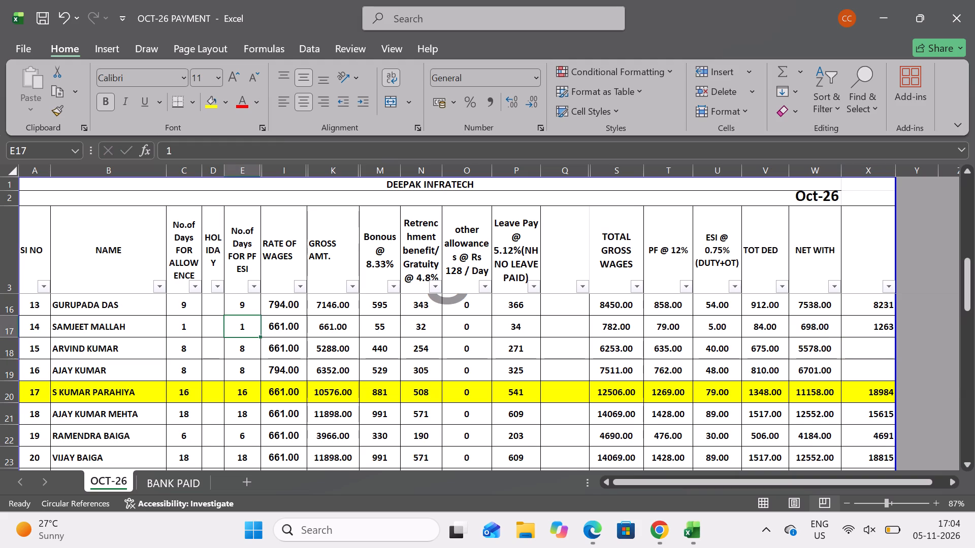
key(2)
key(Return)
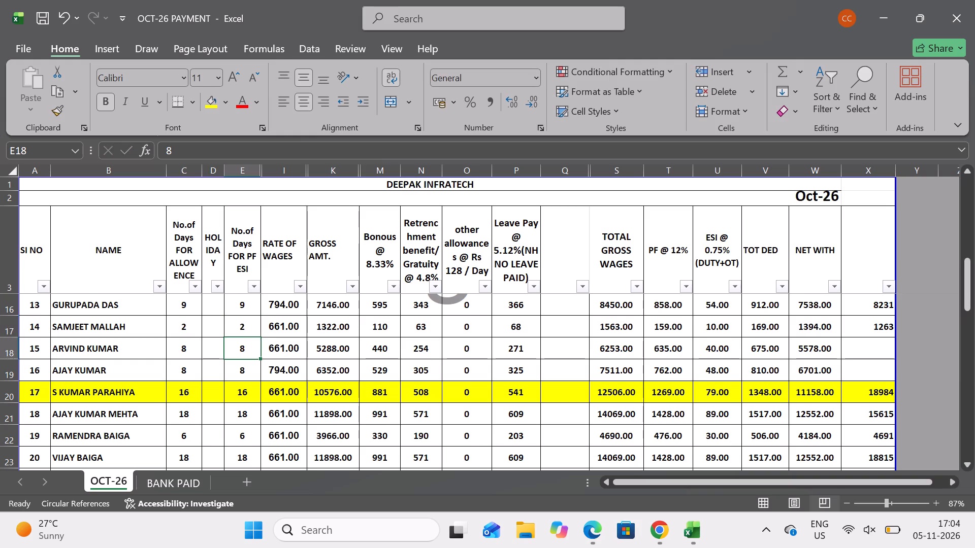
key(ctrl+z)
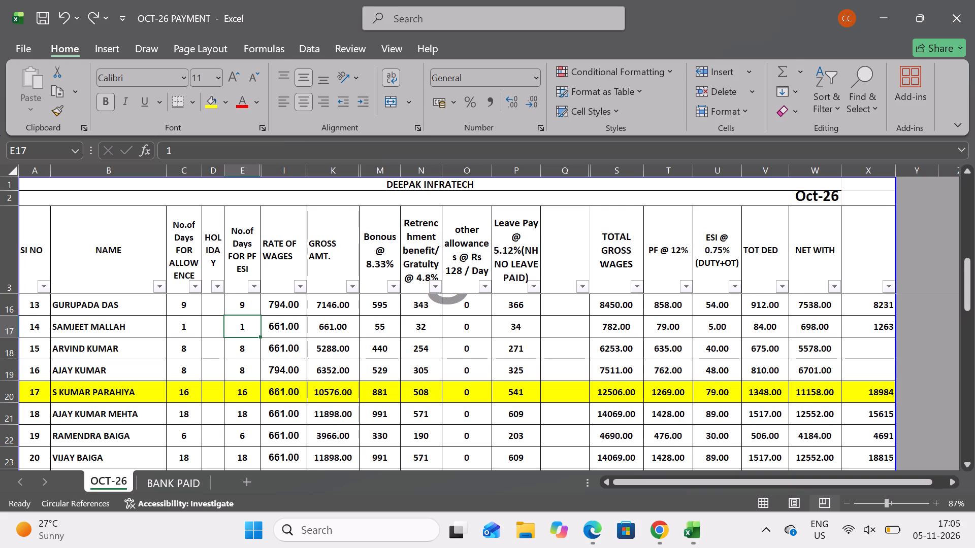
Set the PF/ESI days to 5 for serial number 25 and enter 4068 in its column X cell.
click(882, 355)
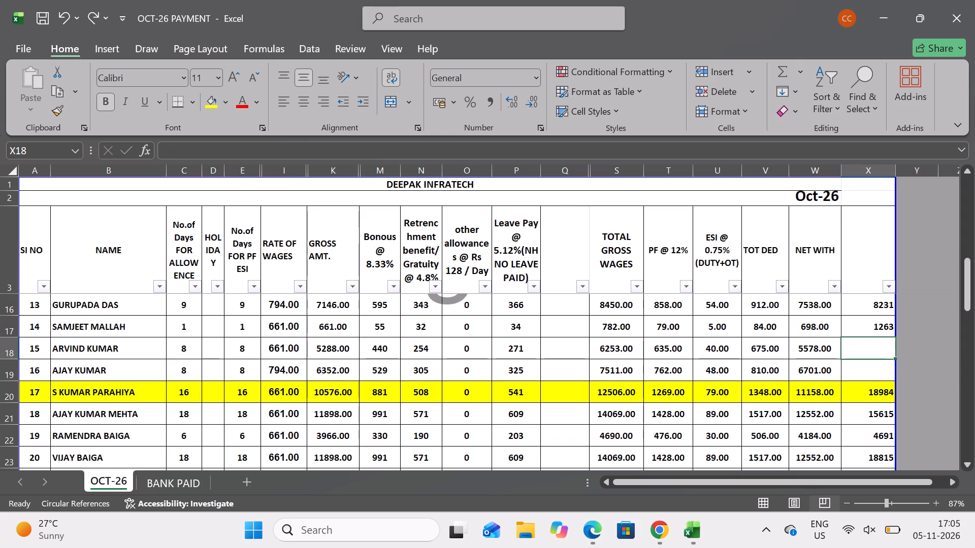
scroll(882, 355, down, 2)
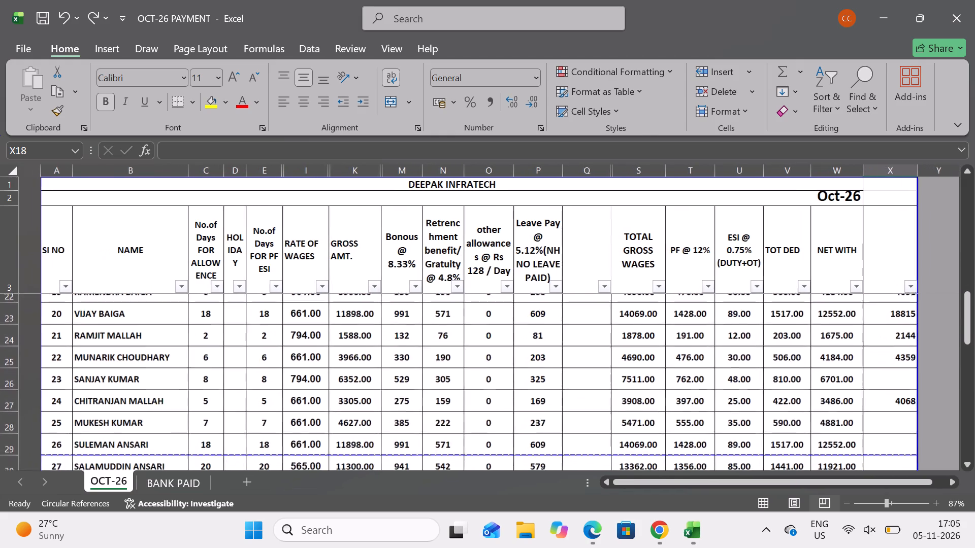
scroll(882, 355, down, 1)
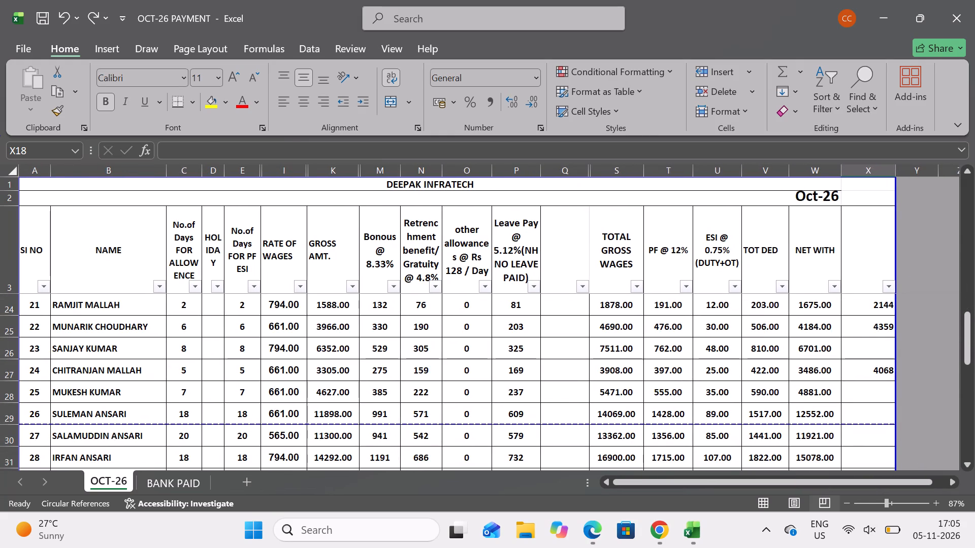
click(874, 393)
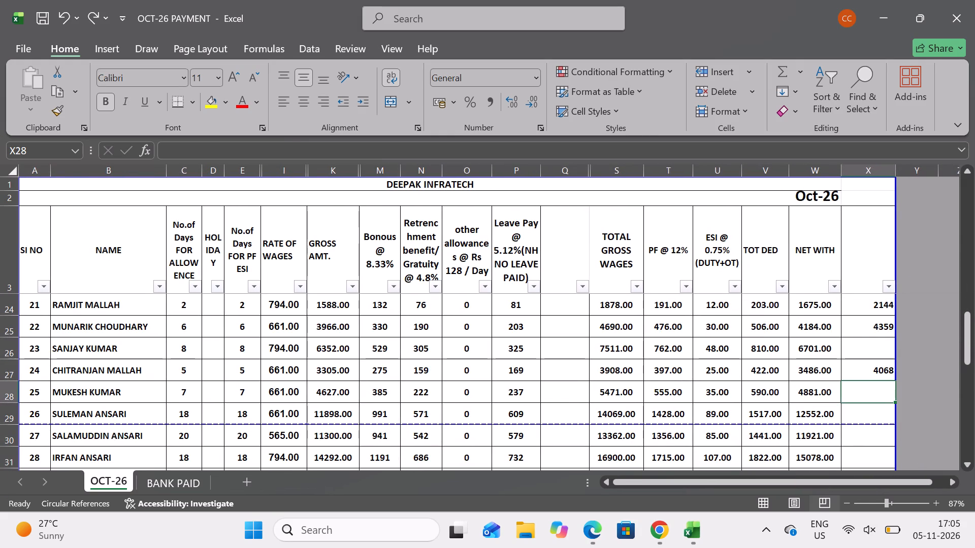
click(243, 390)
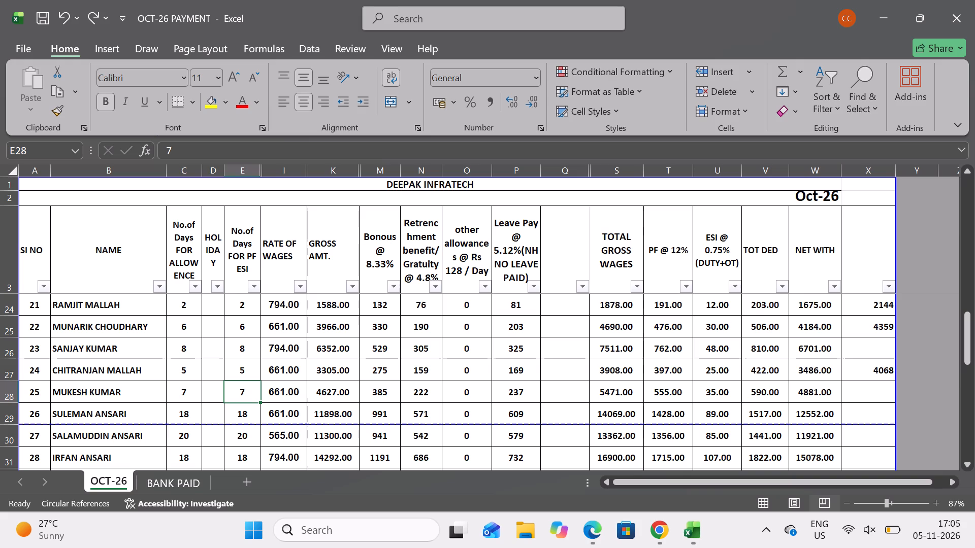
key(5)
key(Return)
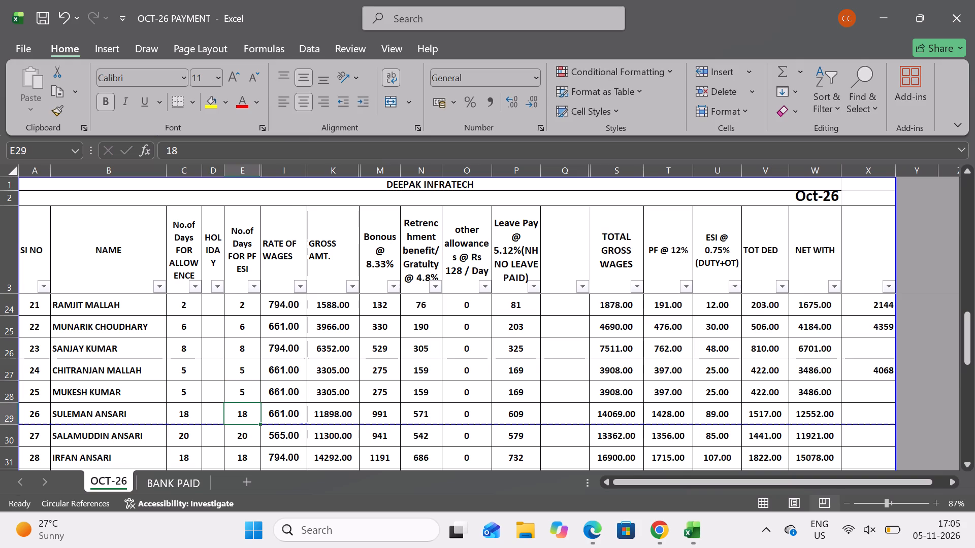
click(866, 392)
text(40)
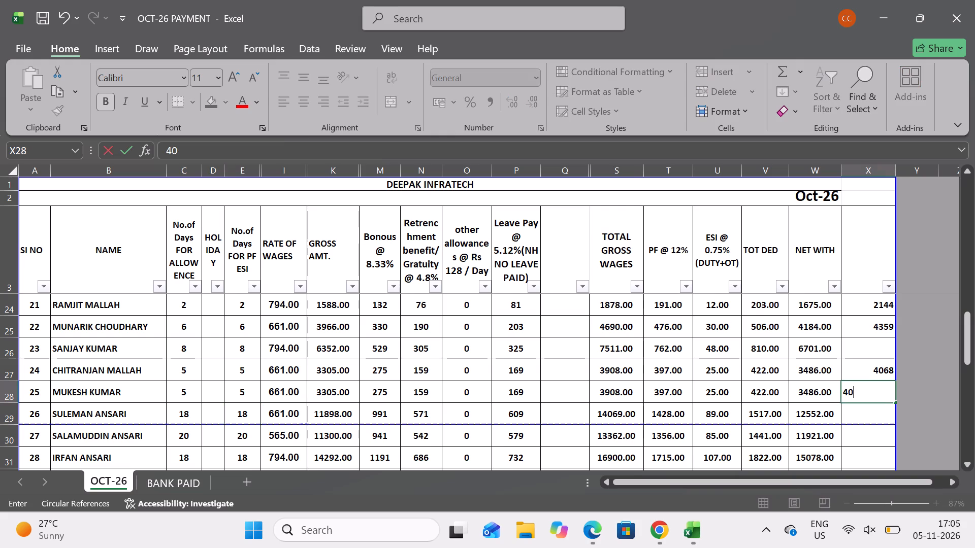
text(68)
key(Return)
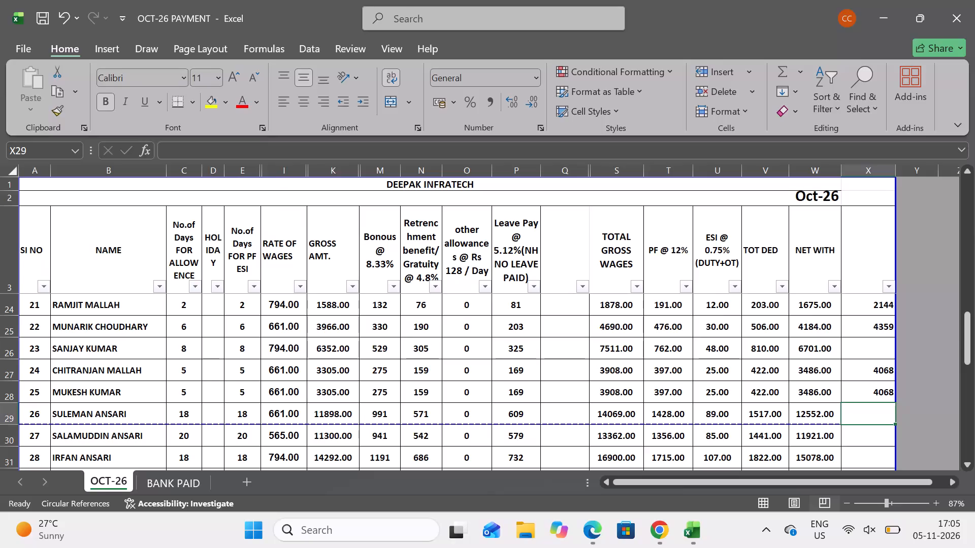
Set the PF/ESI days to 6 for serial number 23 and enter 5811 in its column X cell.
click(870, 351)
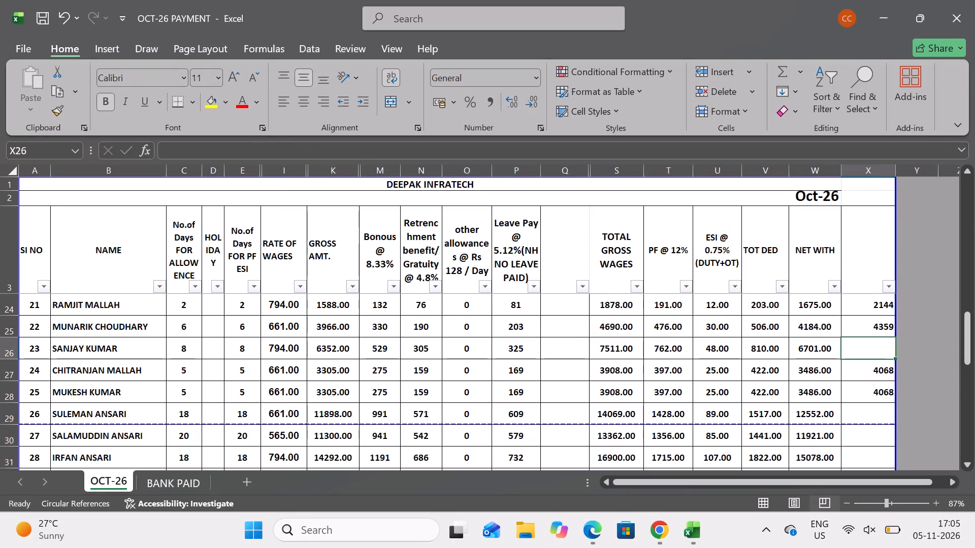
click(241, 351)
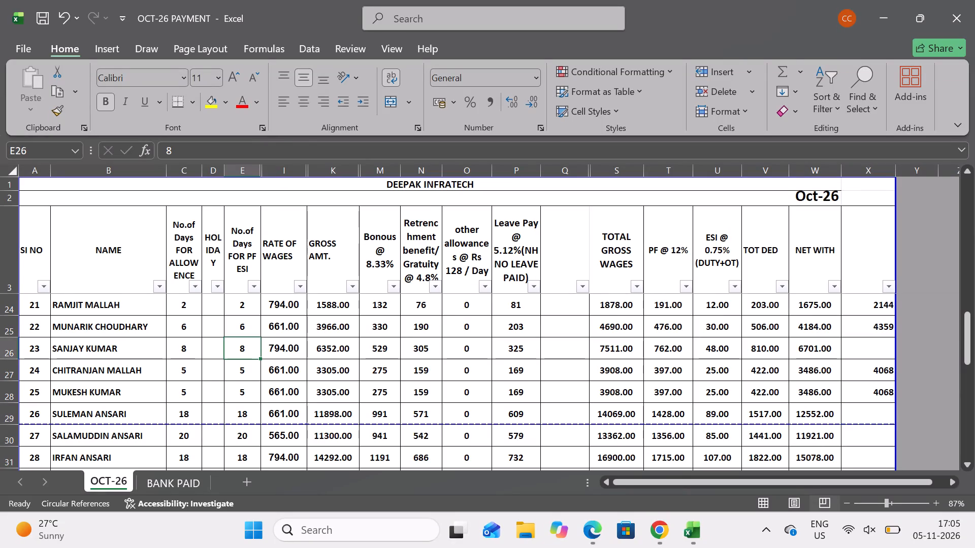
key(6)
key(Return)
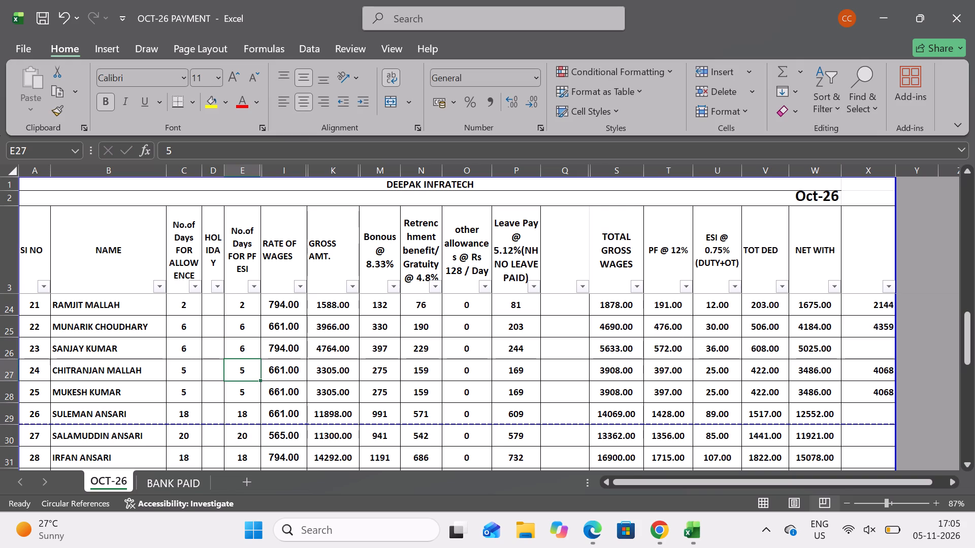
click(873, 349)
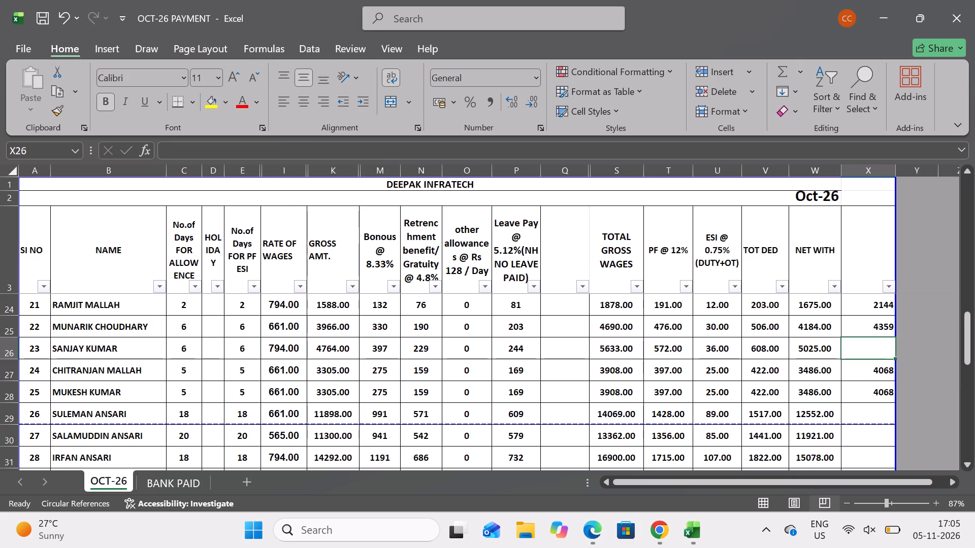
text(5811)
key(Return)
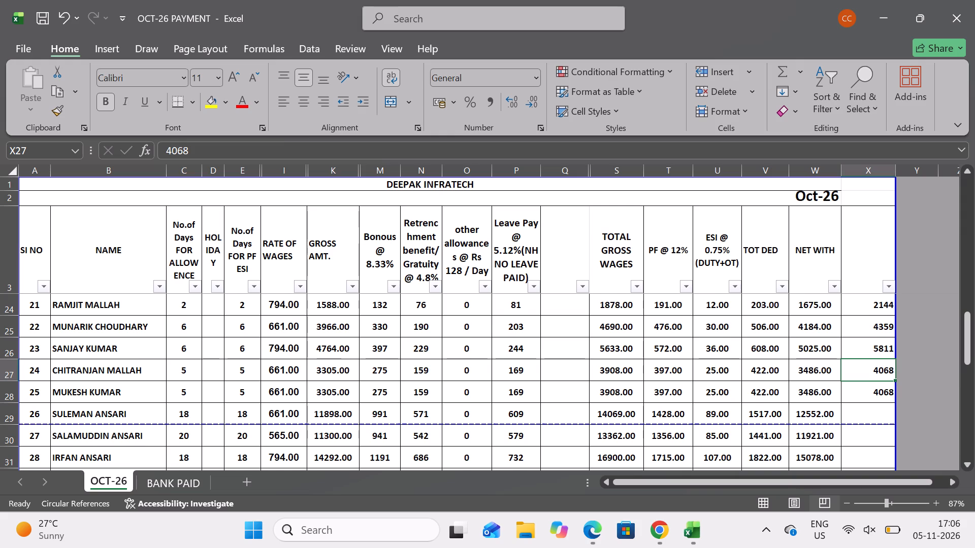
Set the number of days for PF/ESI to 6 for serial number 15.
scroll(752, 382, up, 2)
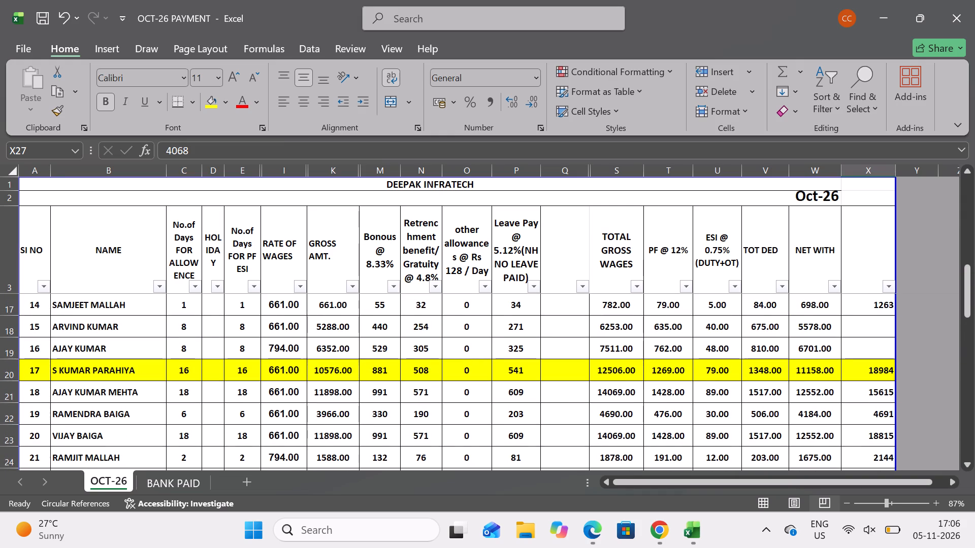
click(857, 330)
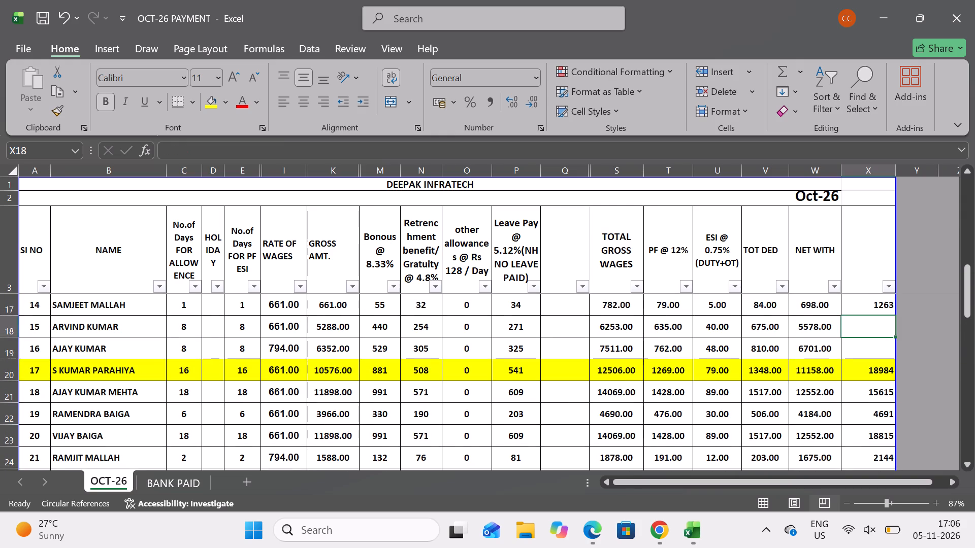
click(247, 327)
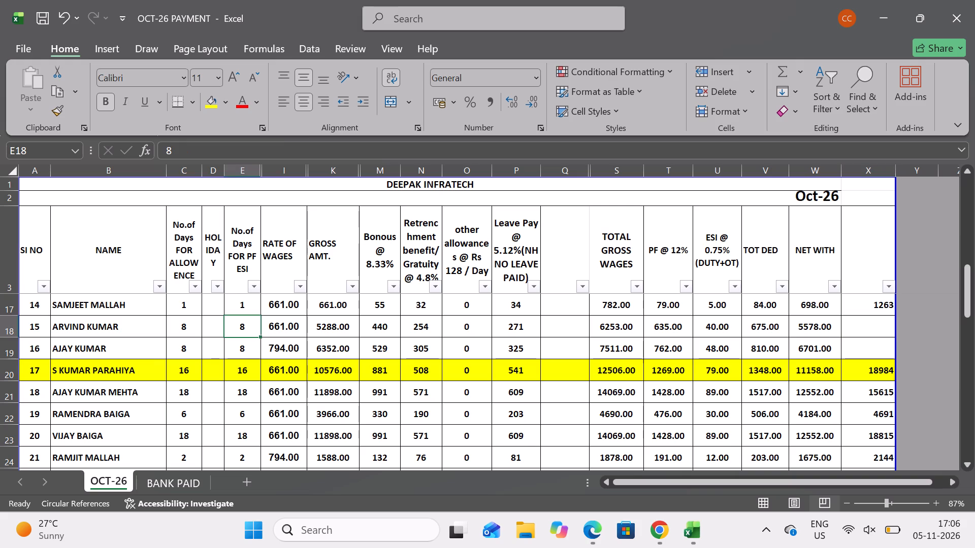
key(6)
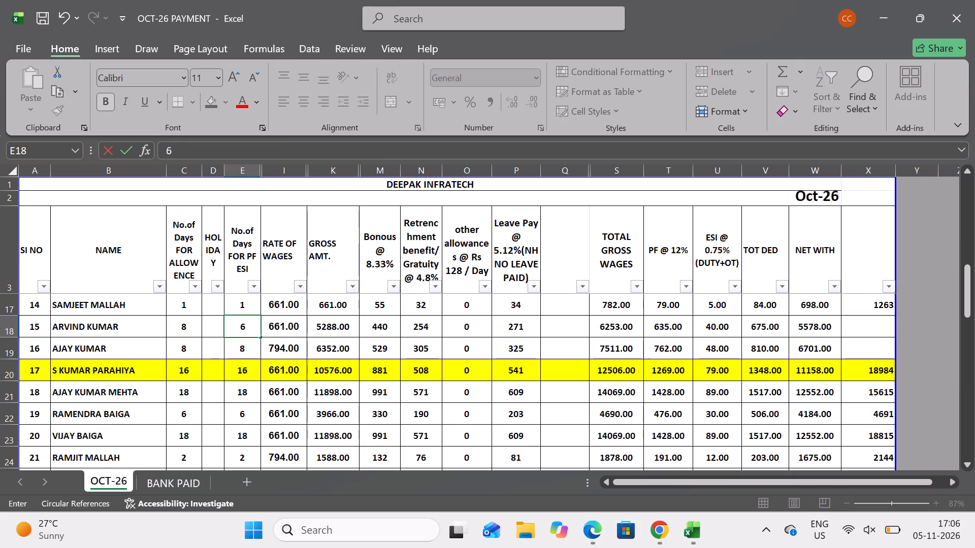
key(Return)
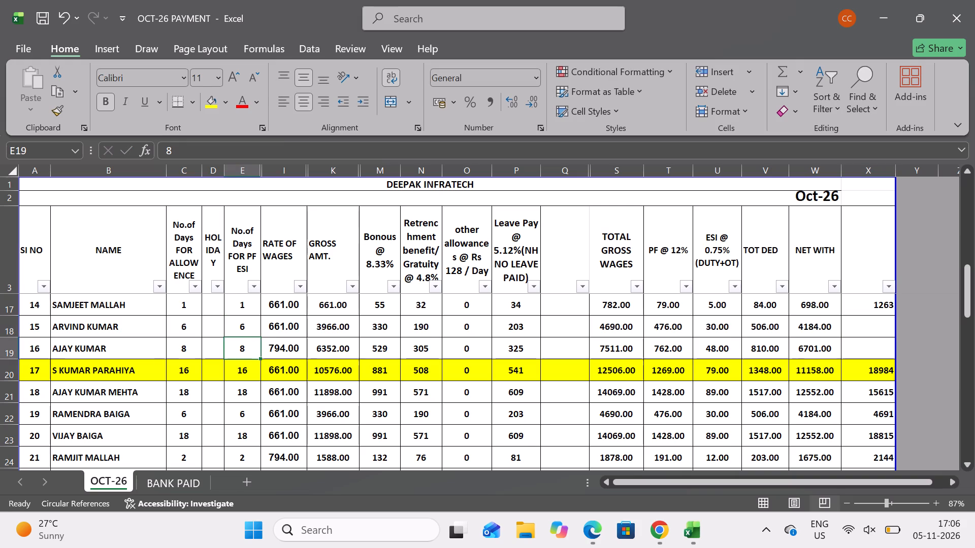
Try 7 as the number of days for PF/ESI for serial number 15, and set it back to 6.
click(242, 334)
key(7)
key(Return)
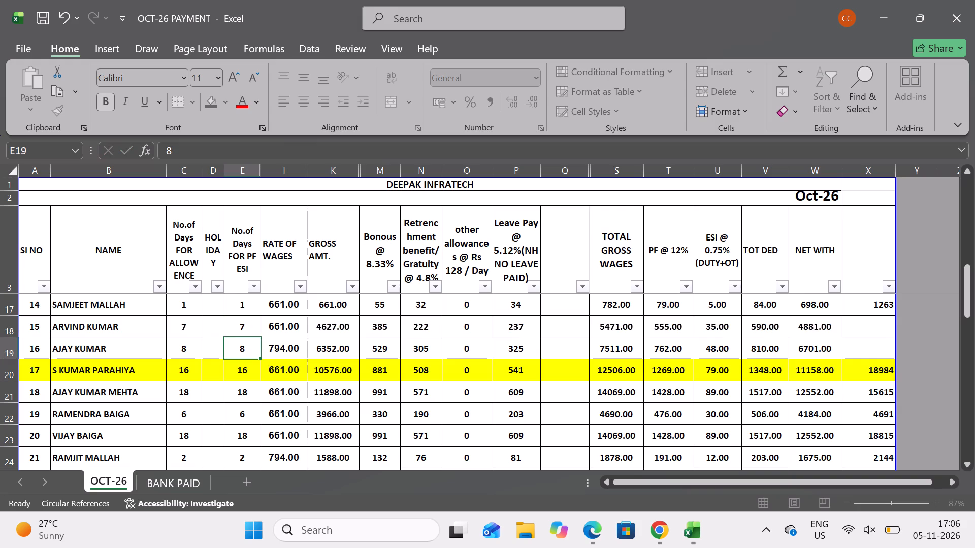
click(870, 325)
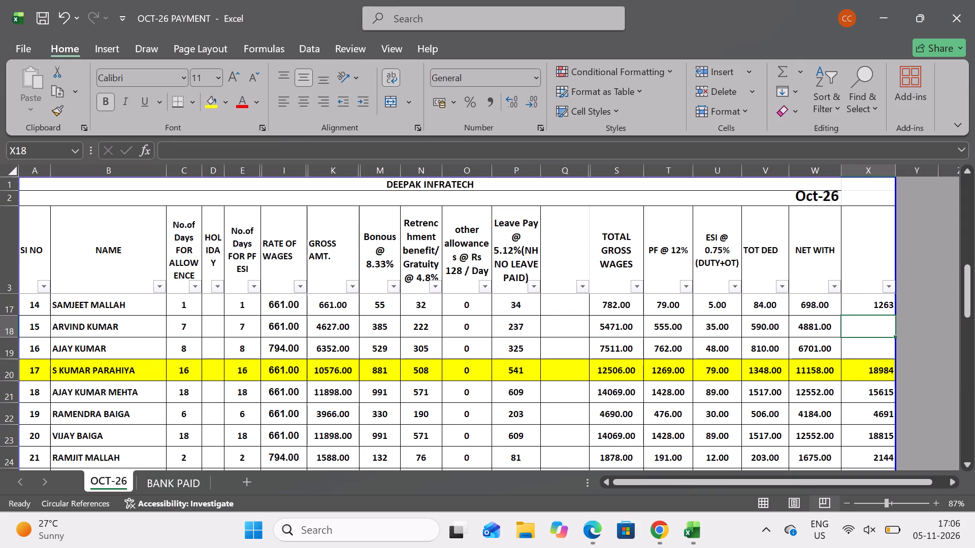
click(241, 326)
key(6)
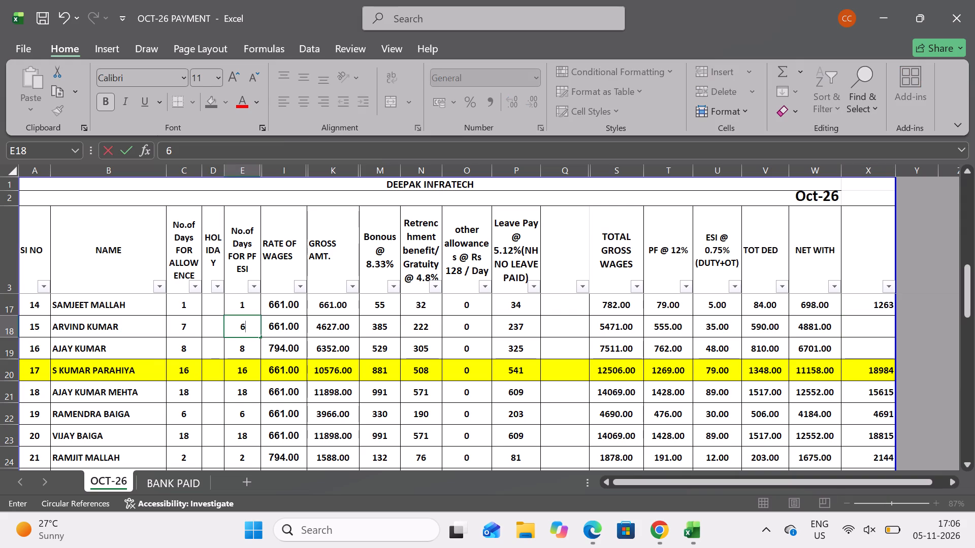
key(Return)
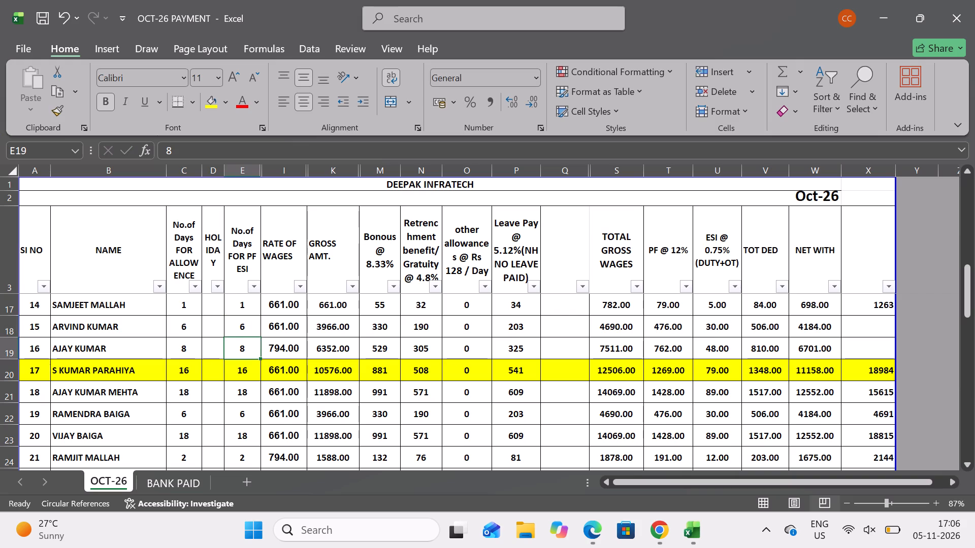
Enter 4770 in the column X cell for serial number 15.
click(869, 330)
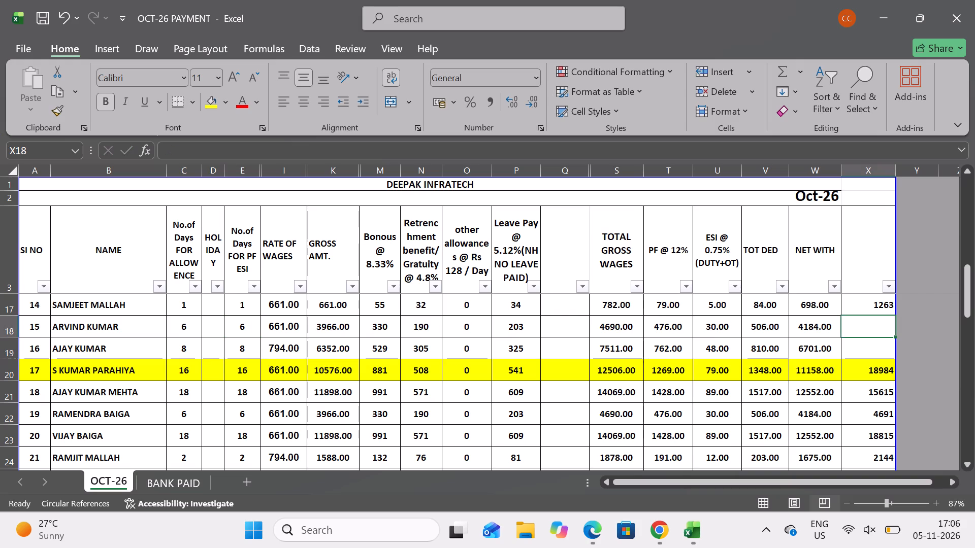
text(4779)
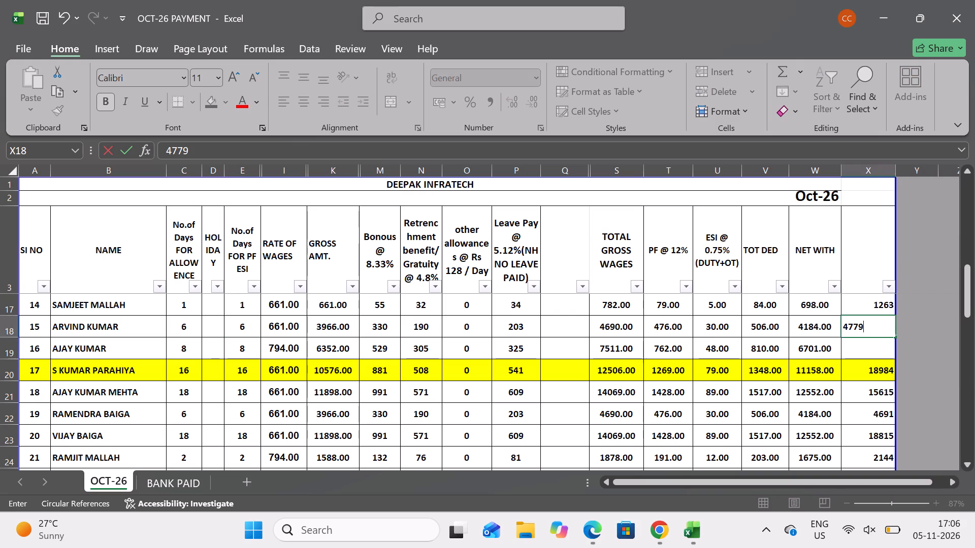
key(BackSpace)
key(0)
key(Return)
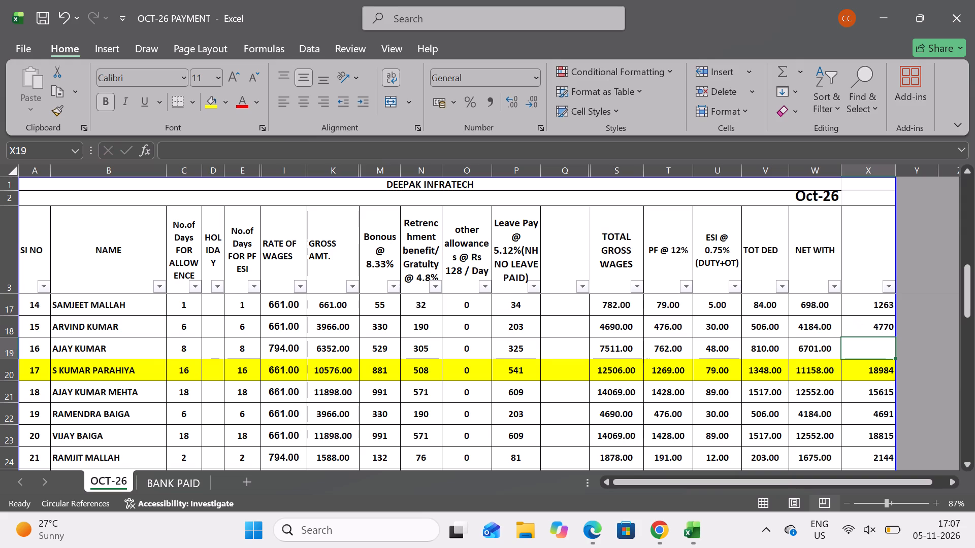
Set the PF/ESI days to 6 for serial number 16 and enter 5096 in its column X cell.
click(247, 349)
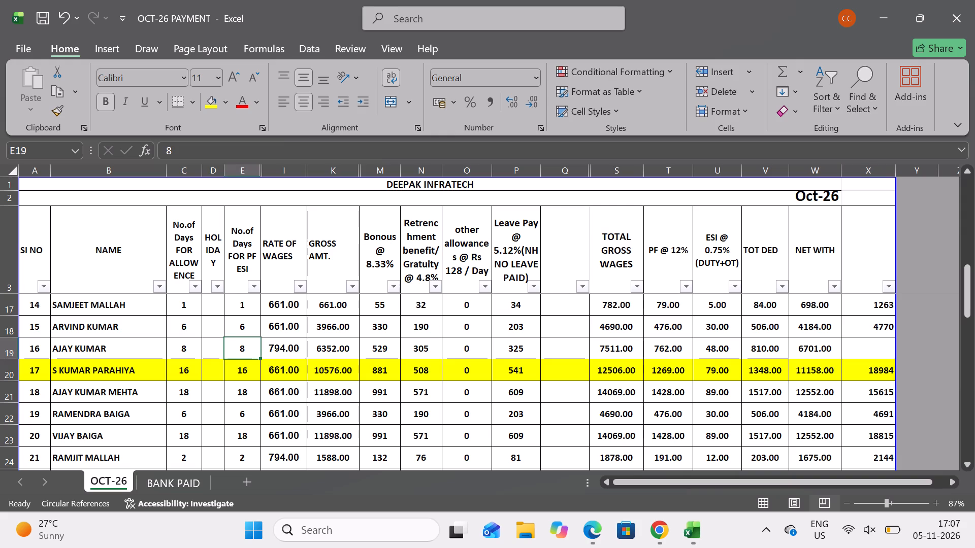
key(6)
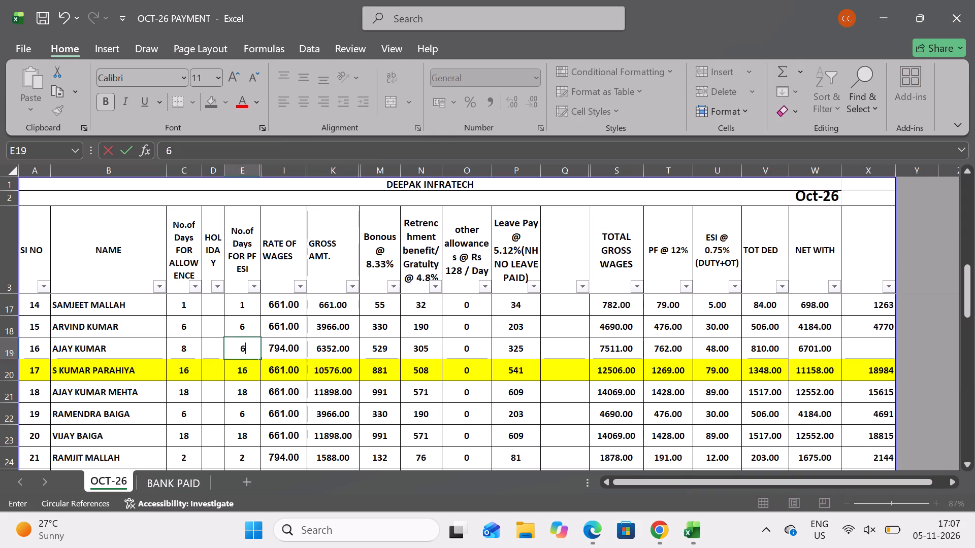
click(878, 355)
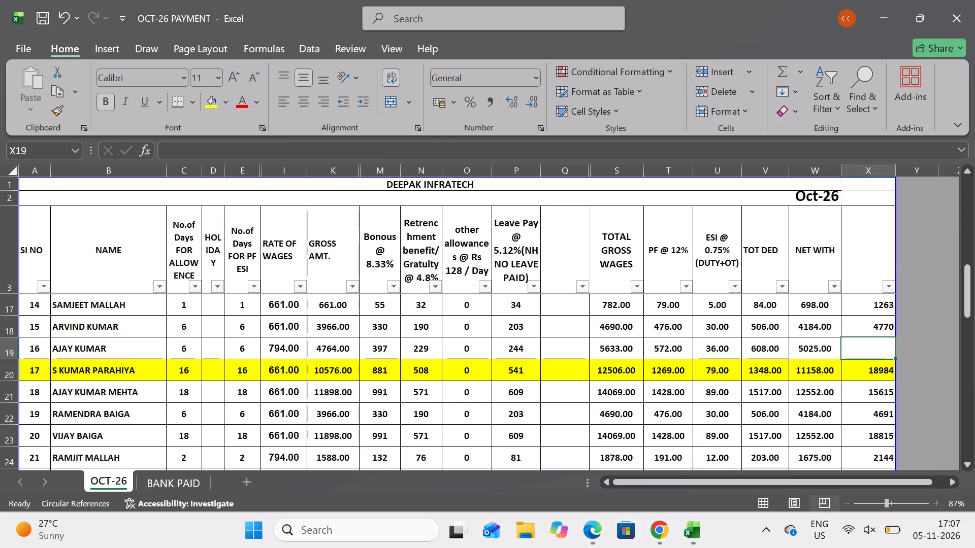
text(5096)
key(Return)
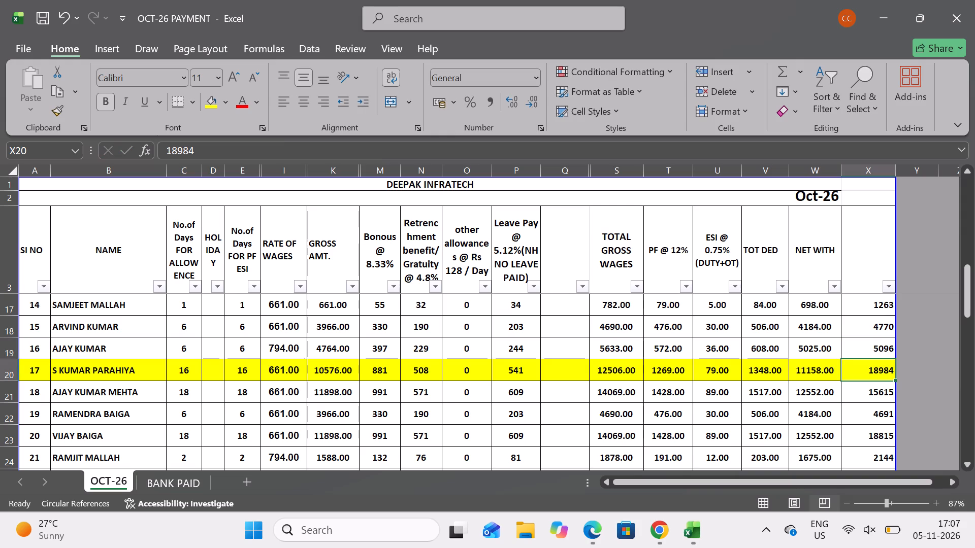
Look through the wage rows to check which column X payment amounts are still missing.
scroll(878, 355, up, 2)
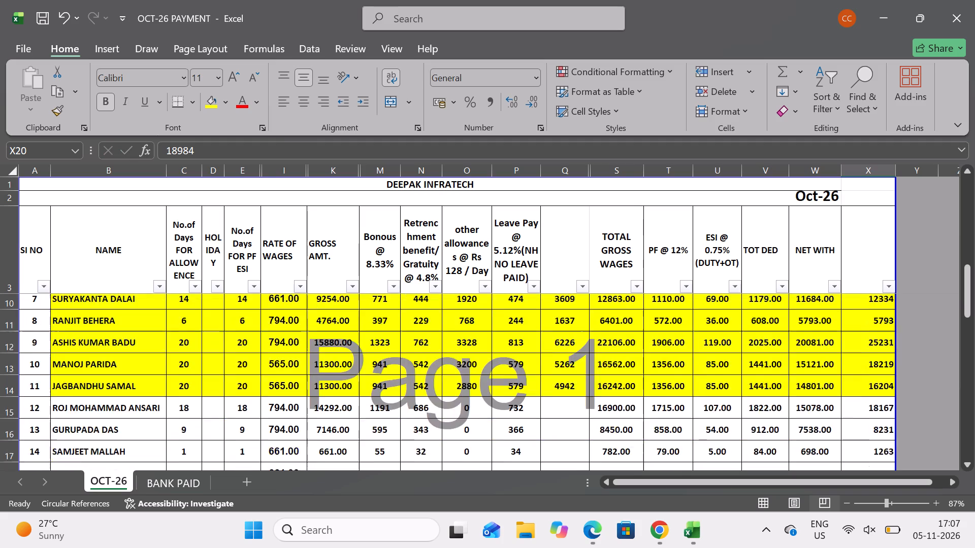
scroll(878, 355, up, 1)
scroll(878, 355, down, 2)
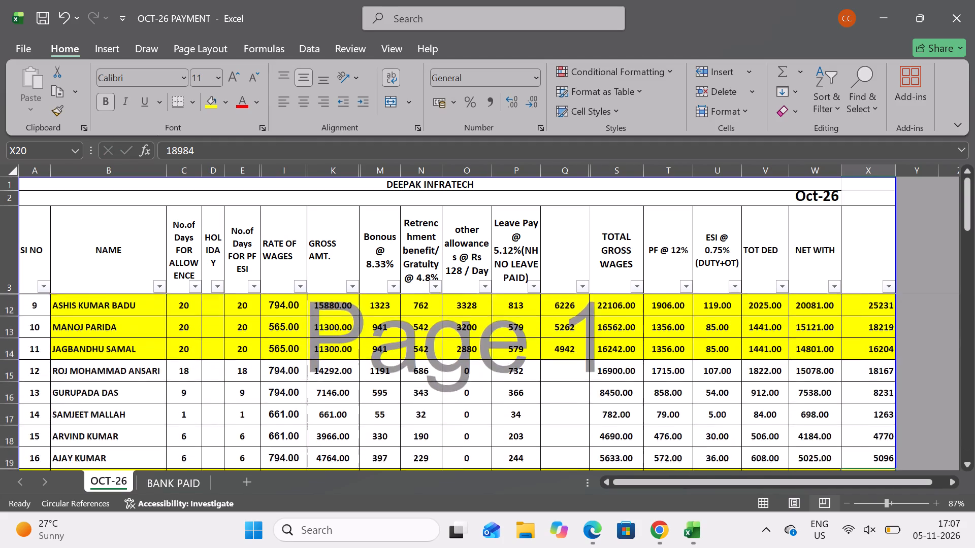
scroll(878, 355, down, 3)
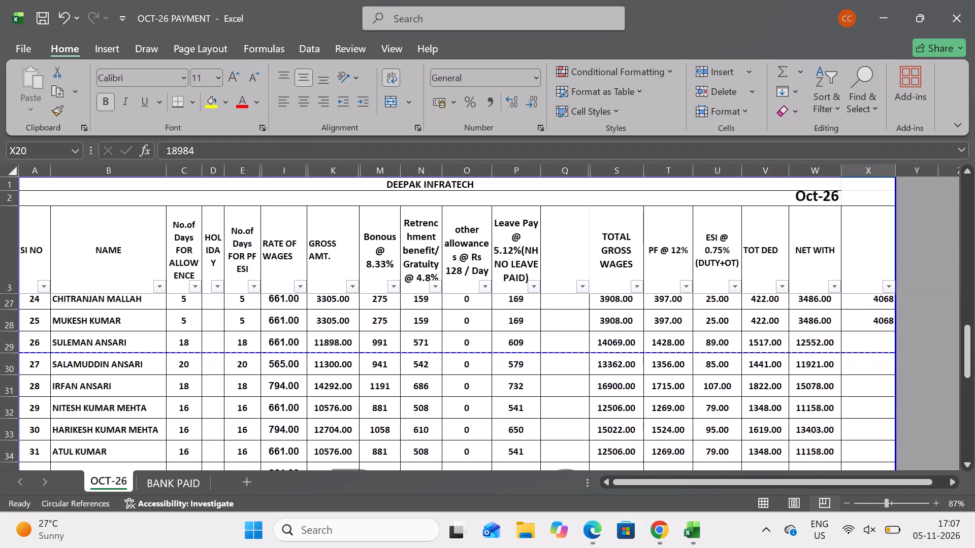
scroll(878, 355, down, 1)
scroll(878, 355, up, 1)
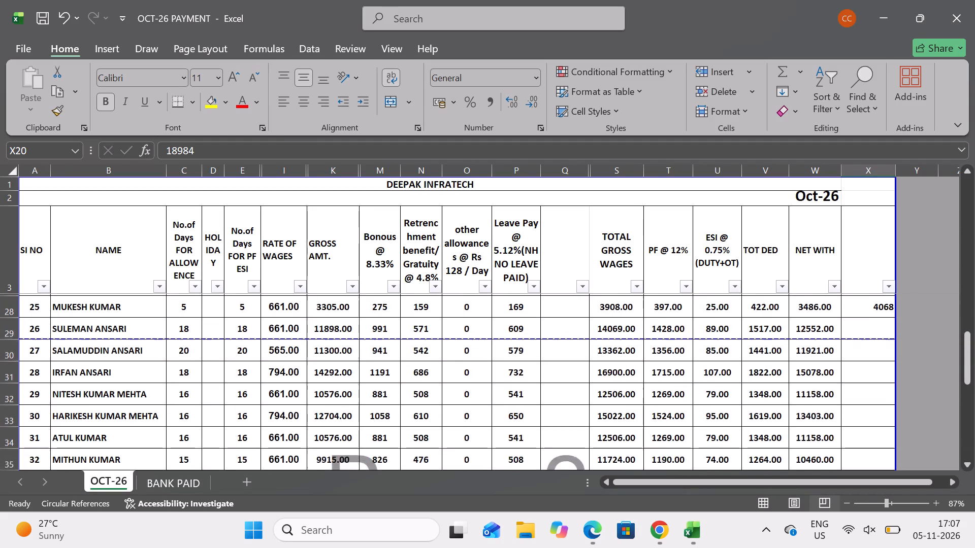
scroll(878, 355, up, 1)
scroll(878, 355, down, 2)
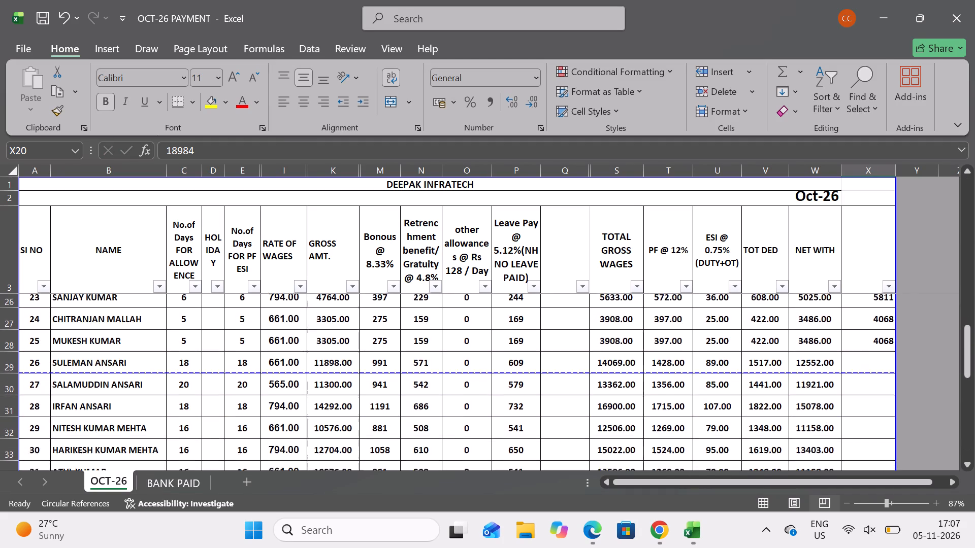
scroll(878, 355, down, 1)
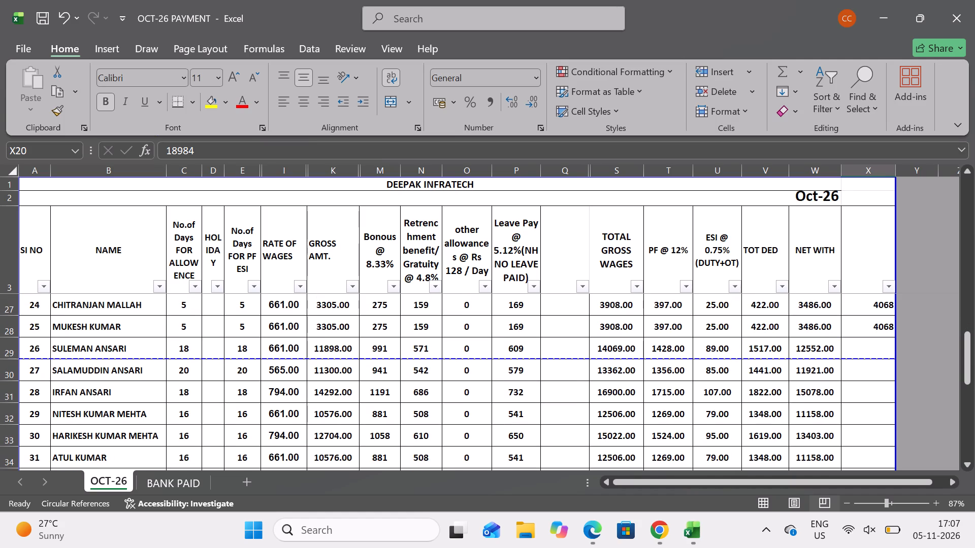
Enter 20077 in the column X cell for serial number 29 and 19727 for serial number 30.
click(870, 422)
text(20077)
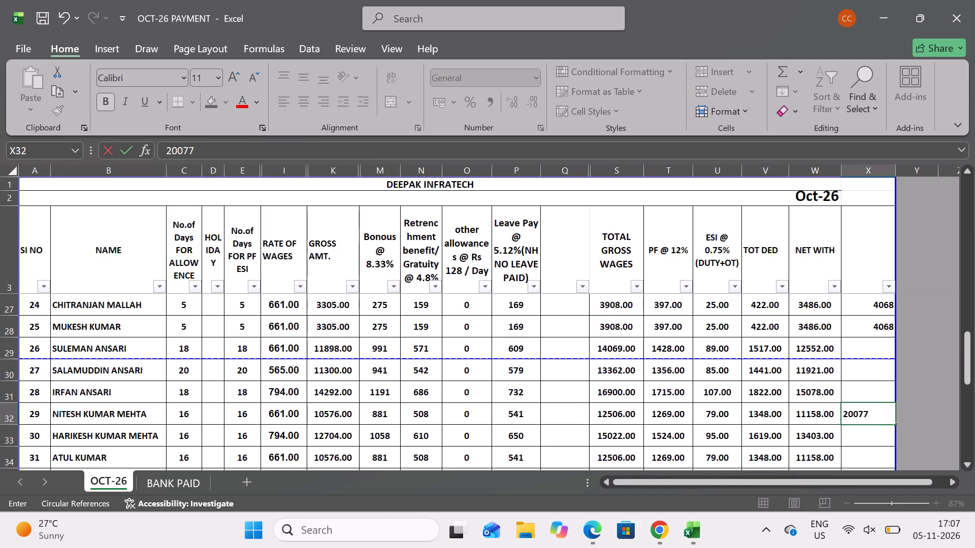
key(Return)
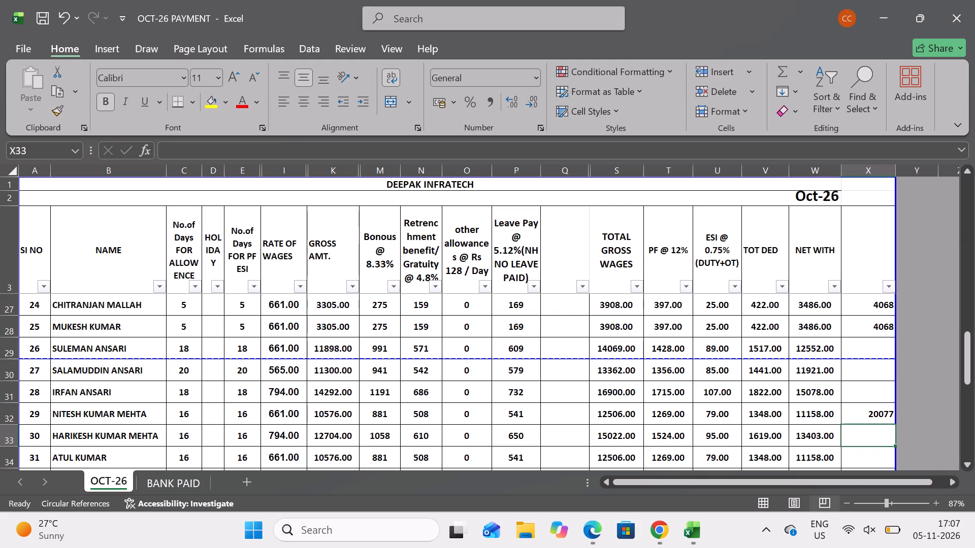
text(10)
text(727)
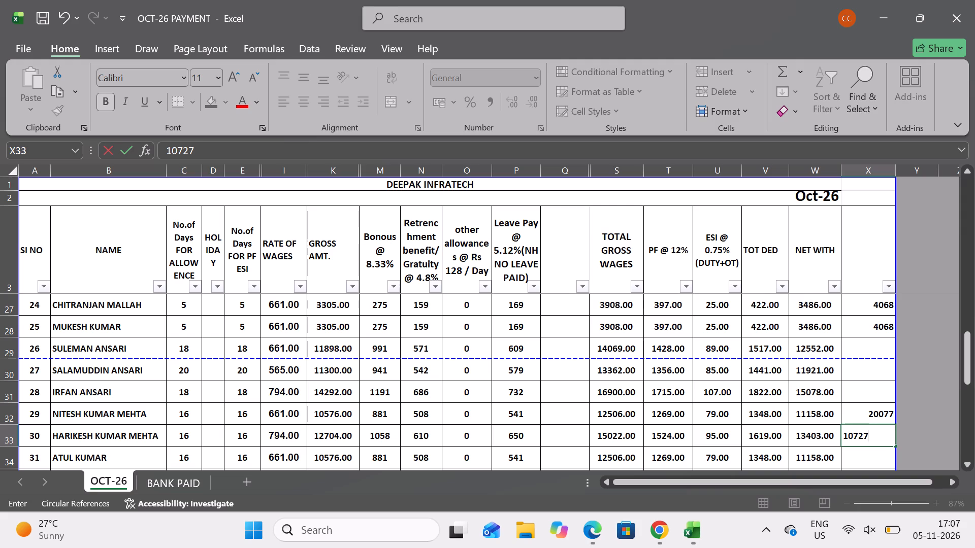
key(BackSpace)
key(BackSpace)
key(BackSpace)
key(BackSpace)
key(9)
text(727)
key(Return)
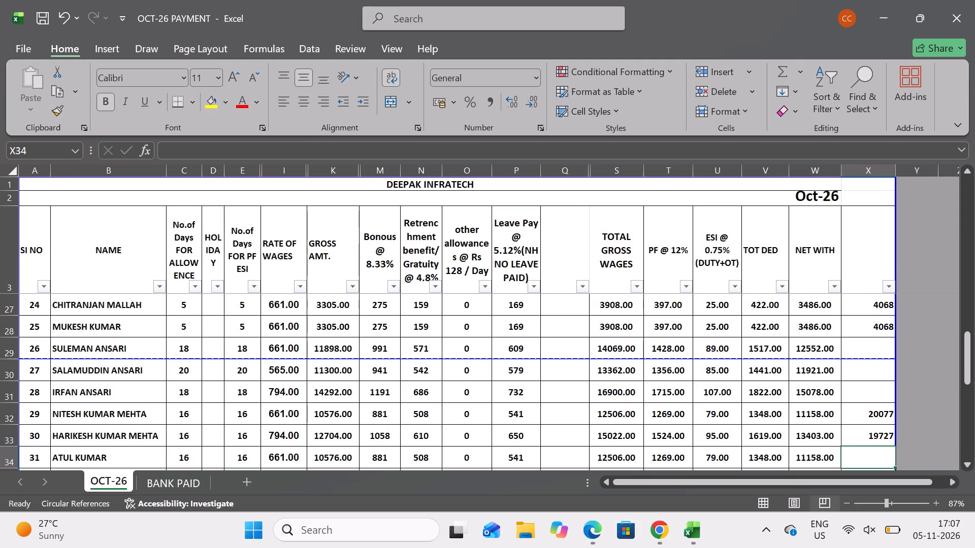
Enter 15205 in the column X cell for serial number 31 and 11046 for serial number 32.
scroll(772, 426, down, 1)
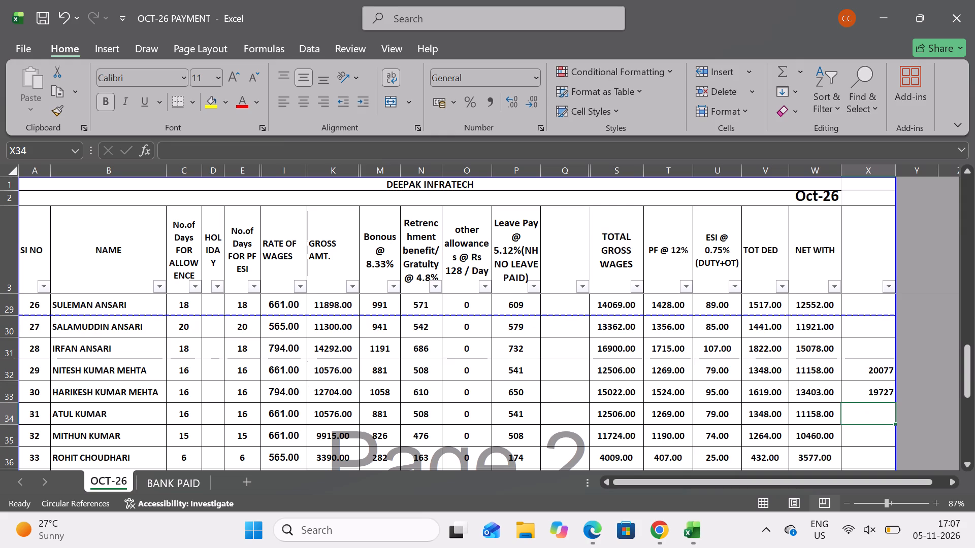
key(1)
text(55)
key(BackSpace)
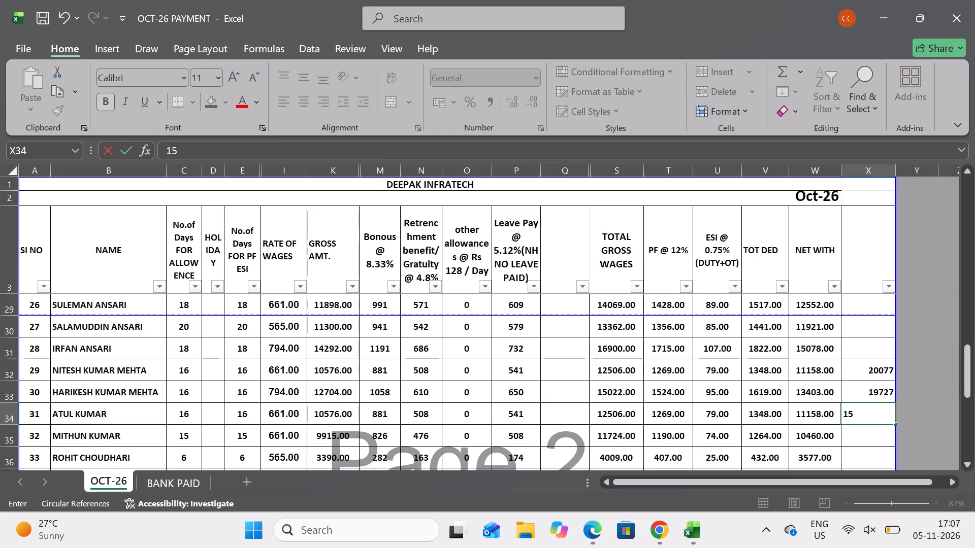
text(205)
key(Return)
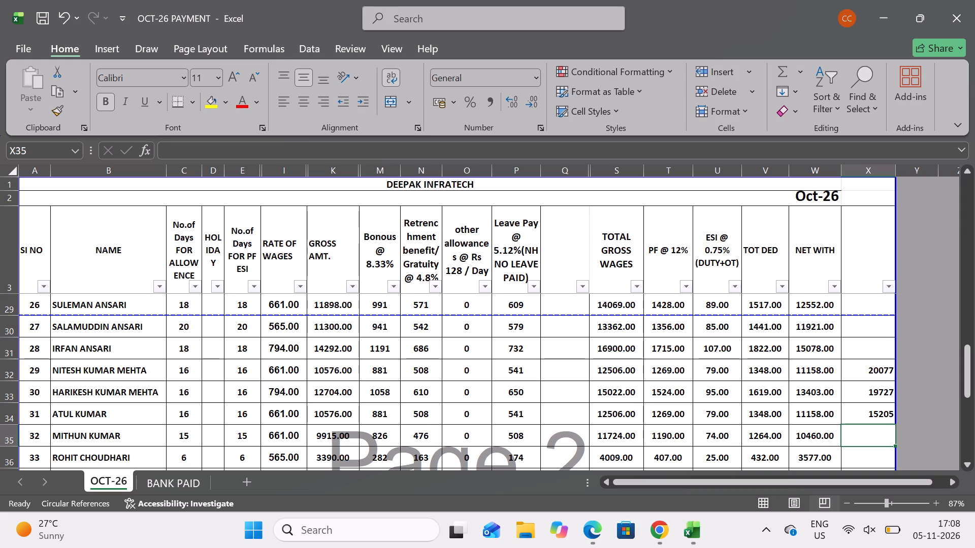
text(11)
text(046)
key(Return)
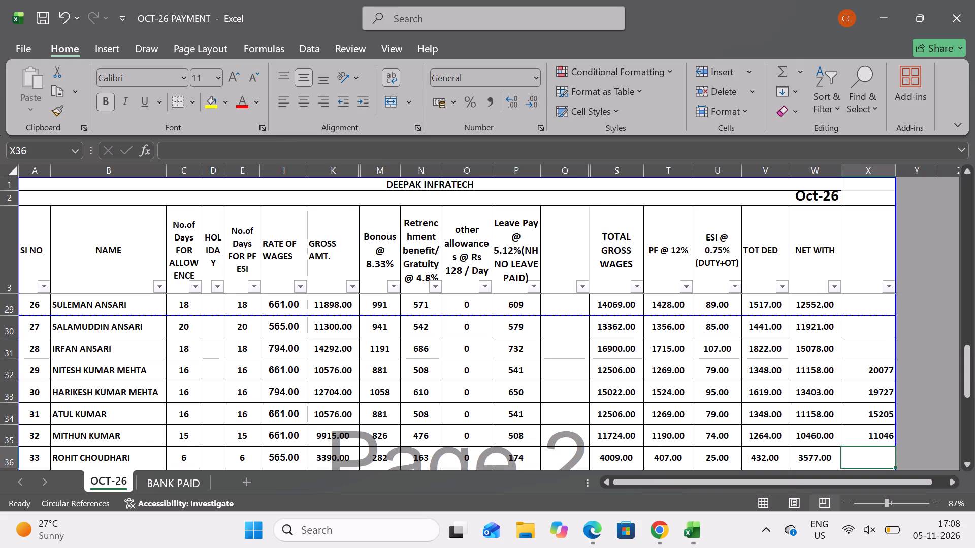
Try 4 as the number of days for PF/ESI for serial number 33, and settle on 3.
click(874, 462)
scroll(667, 451, down, 1)
scroll(667, 451, left, 2)
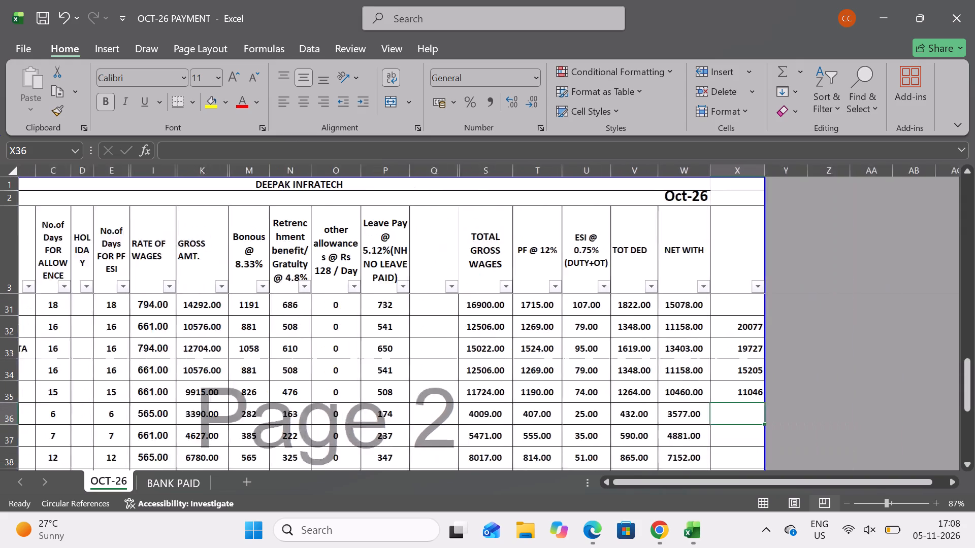
scroll(667, 451, left, 2)
scroll(667, 451, right, 4)
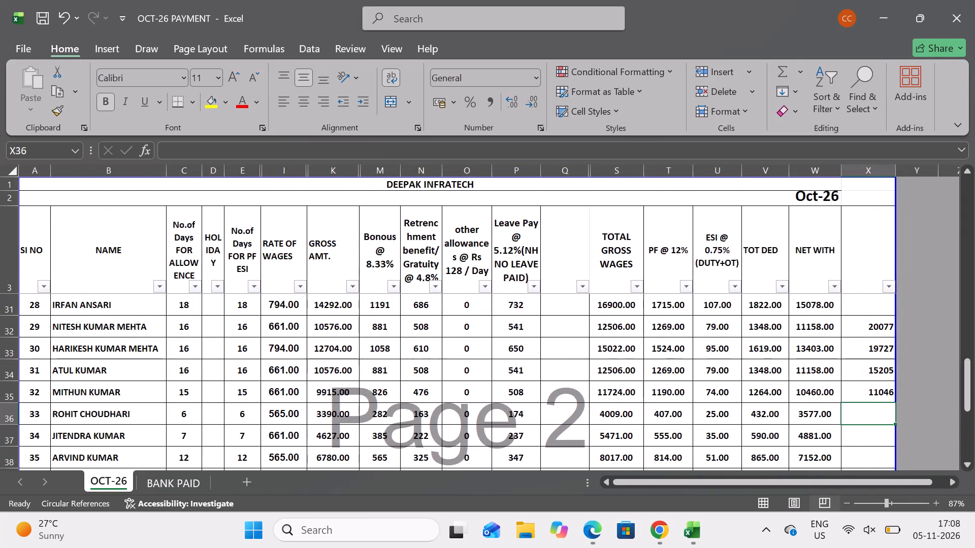
click(245, 415)
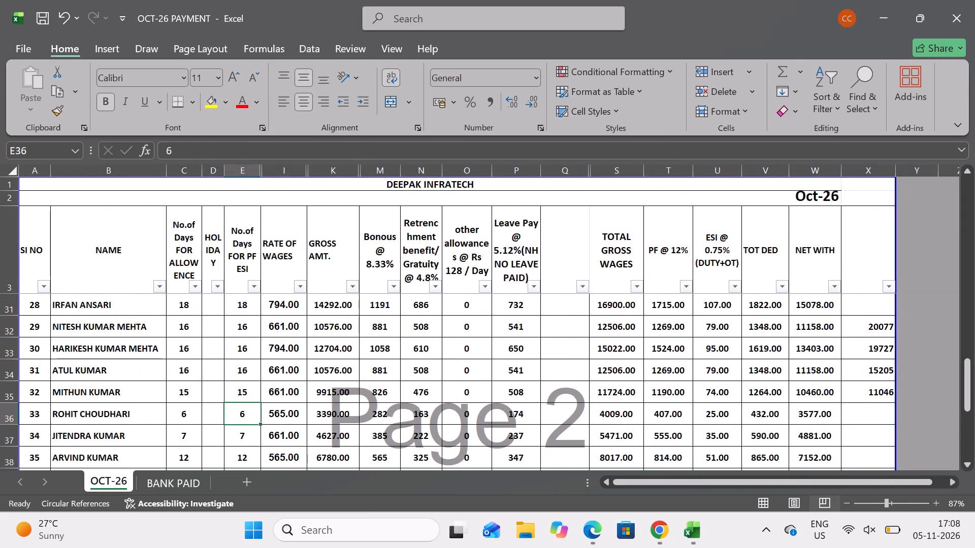
key(4)
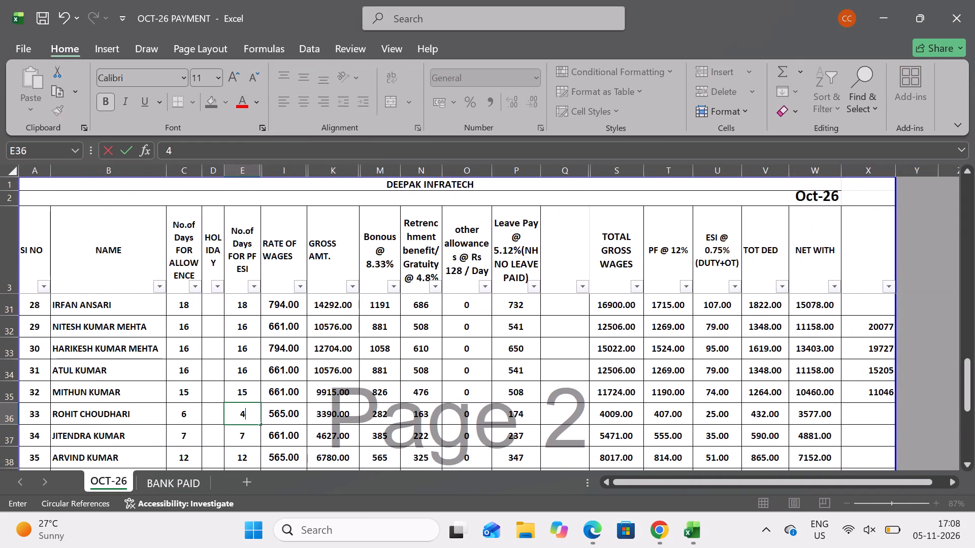
key(Return)
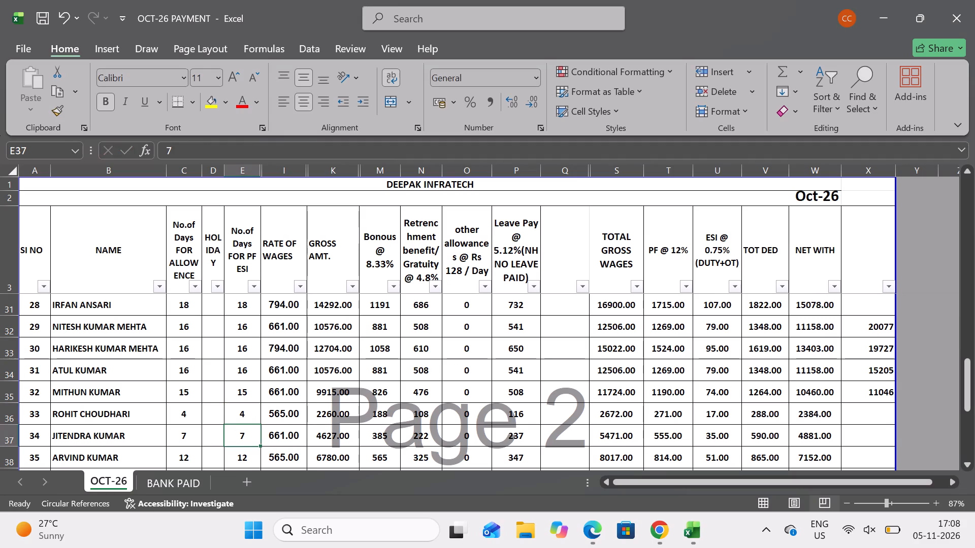
click(237, 413)
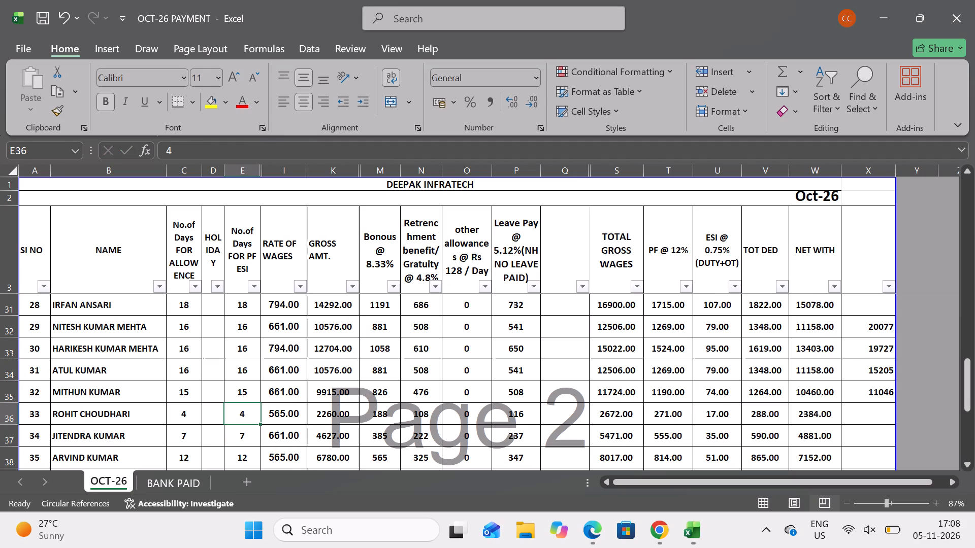
key(3)
key(Return)
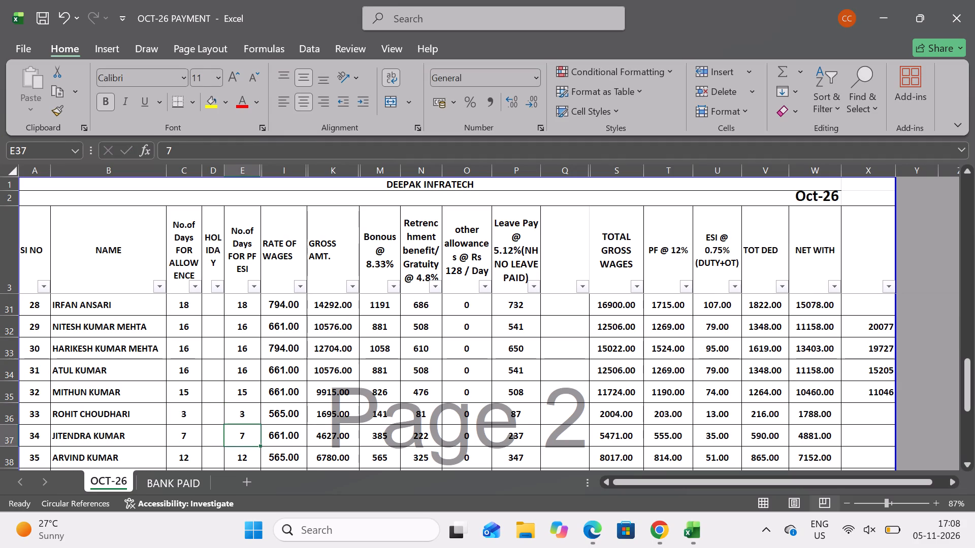
Enter 2337 in the column X cell for serial number 33.
click(880, 418)
text(23)
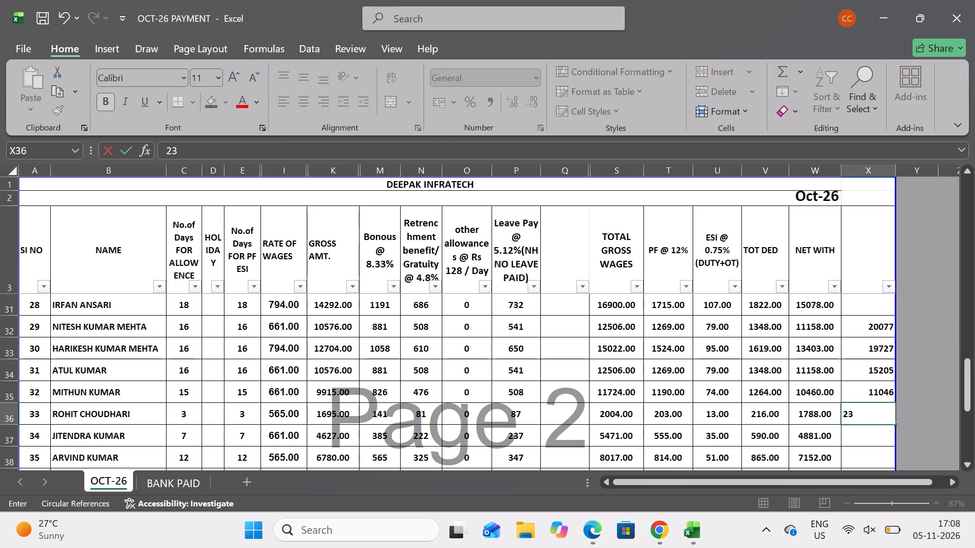
key(3)
key(7)
key(Return)
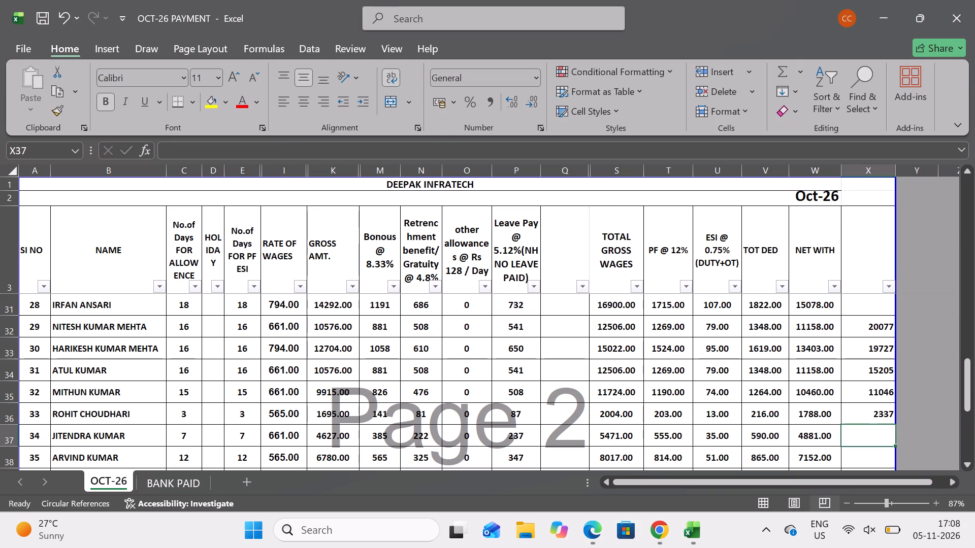
Set the PF/ESI days to 5 for serial number 34 and enter 4068 in its column X cell.
scroll(880, 418, down, 1)
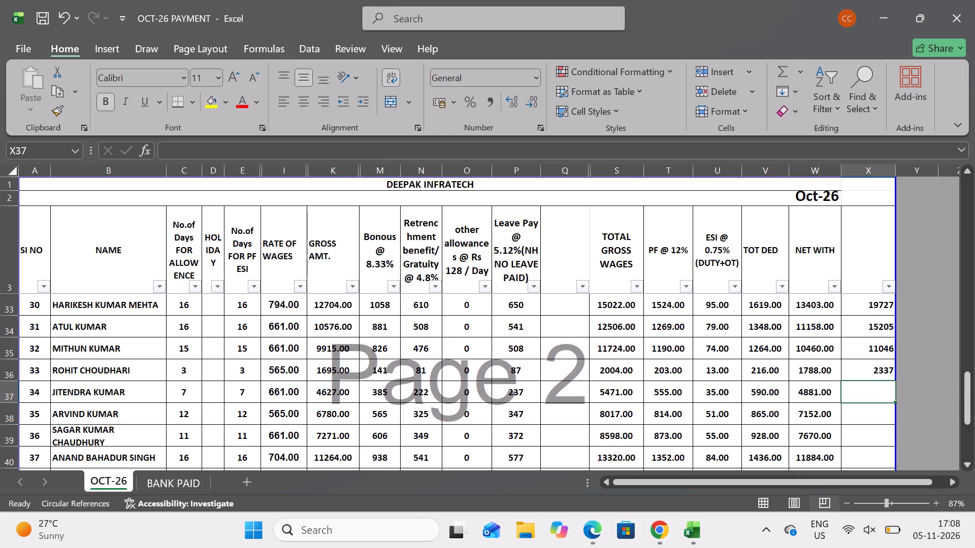
click(243, 394)
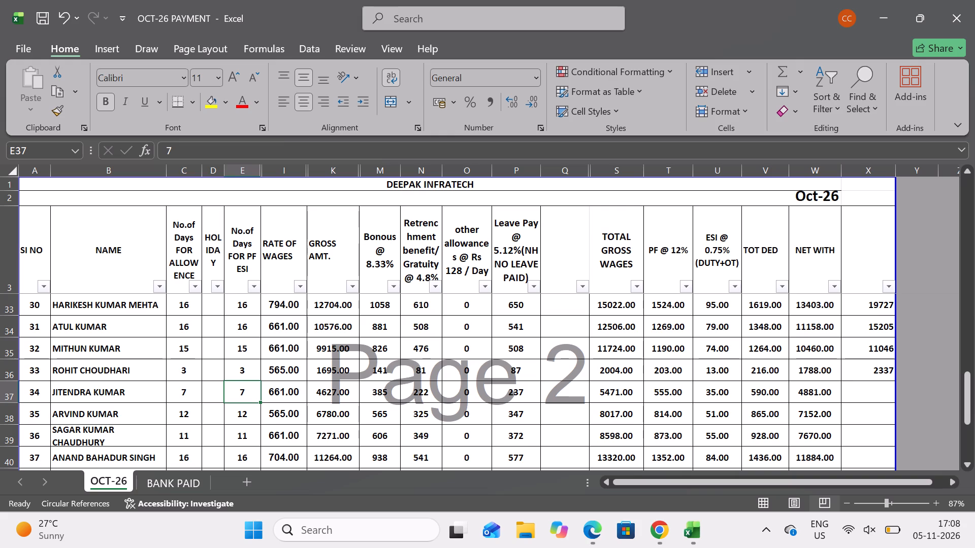
key(6)
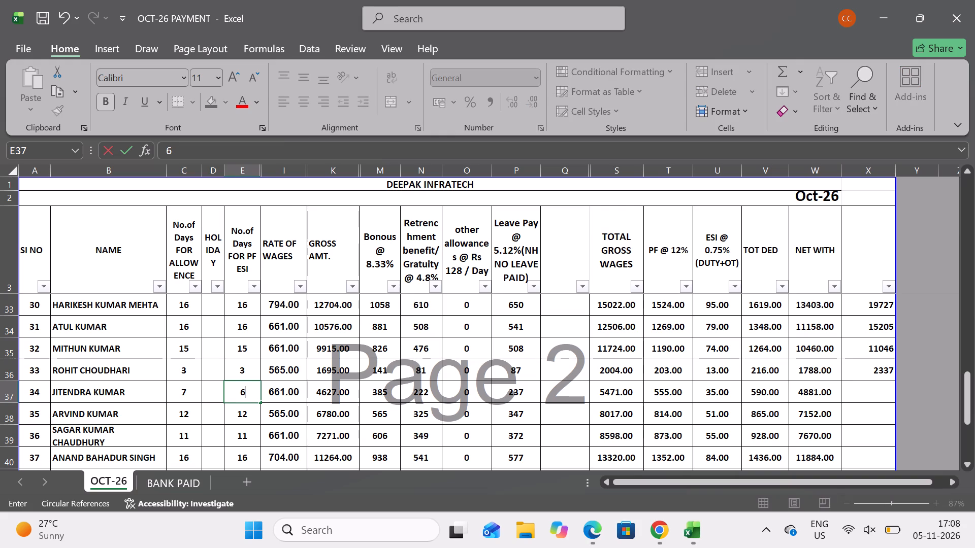
key(BackSpace)
key(5)
key(Return)
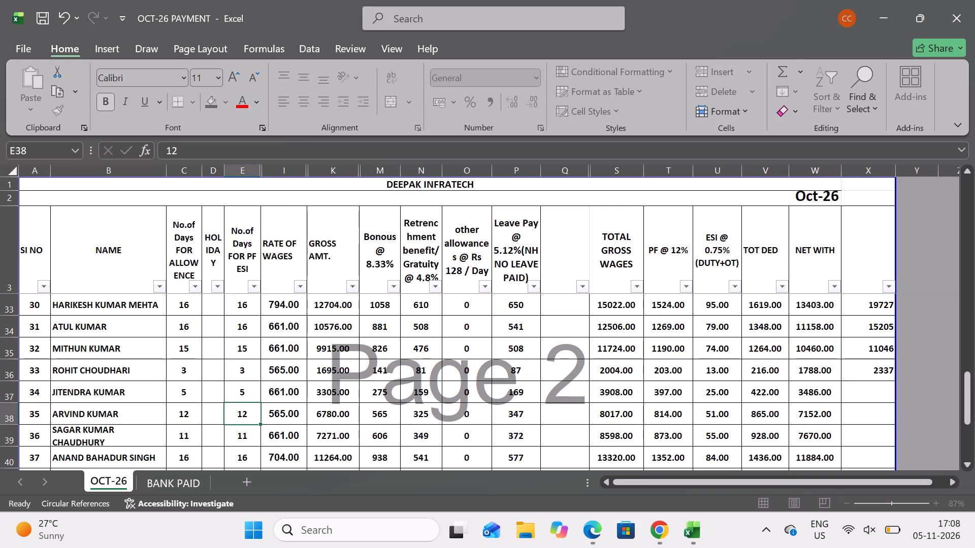
click(862, 396)
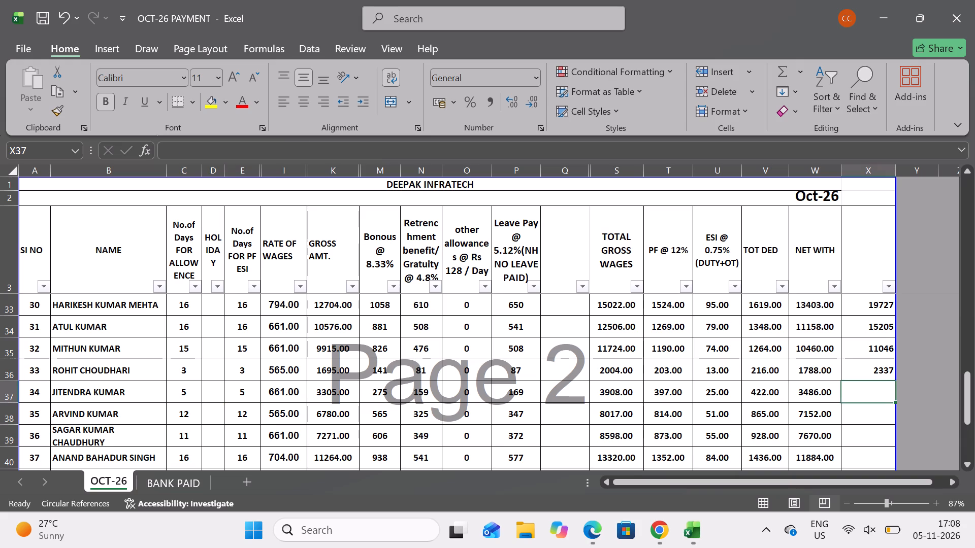
text(40)
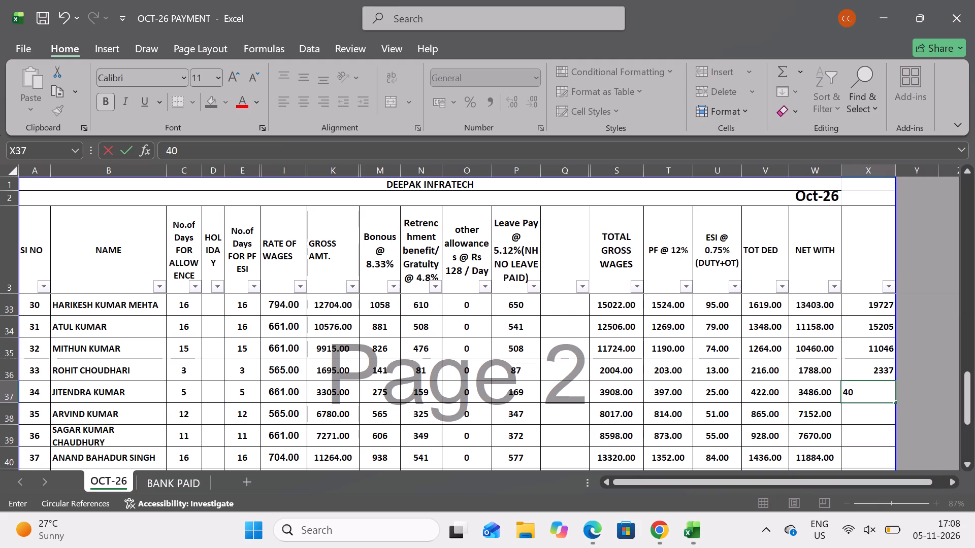
text(68)
key(Return)
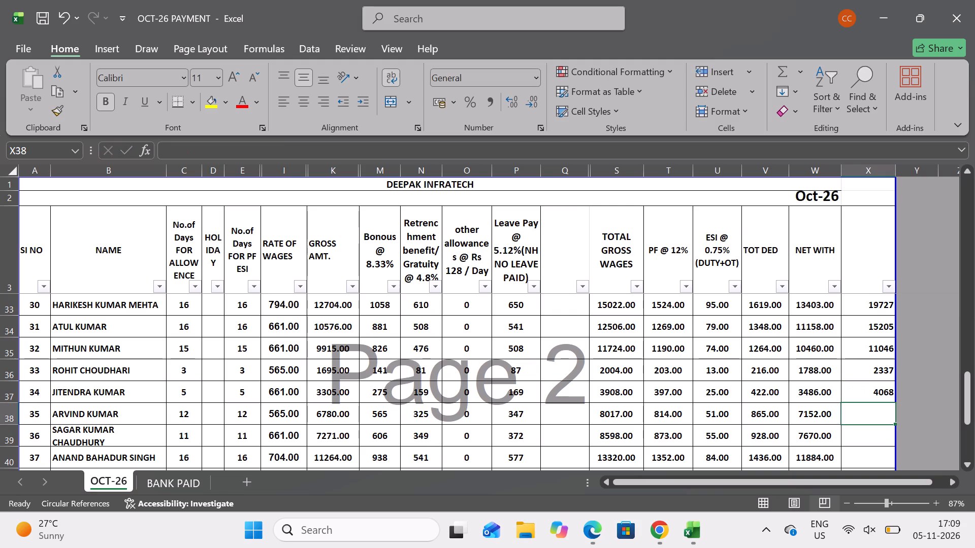
Look back through the wage rows from serial number 12 to 37 to review the days and column X payment amounts.
click(241, 417)
scroll(241, 417, up, 2)
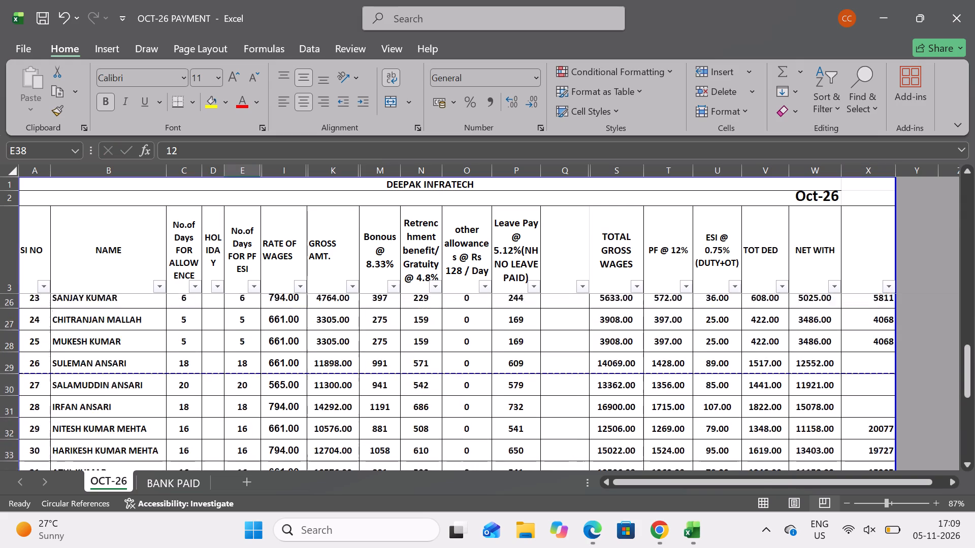
scroll(241, 417, up, 2)
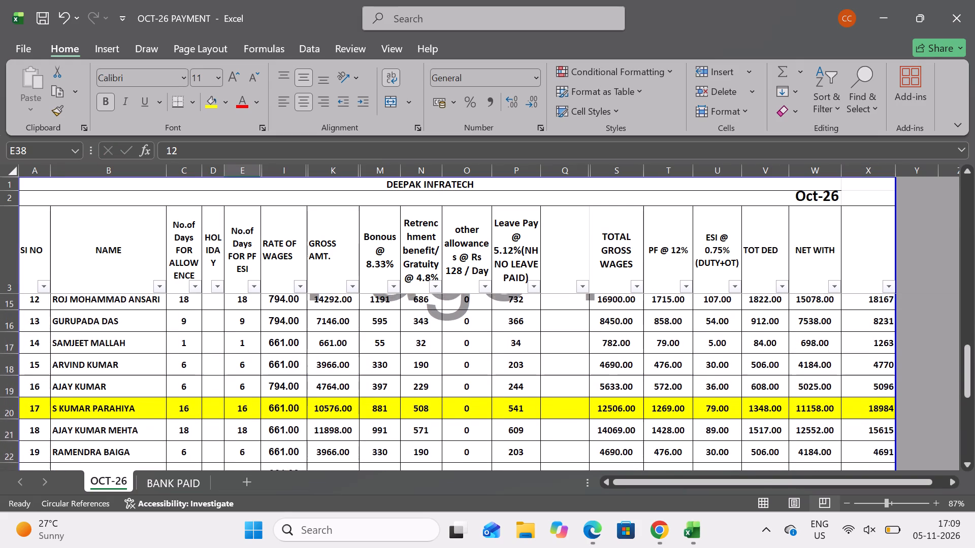
scroll(241, 417, up, 1)
scroll(241, 417, down, 1)
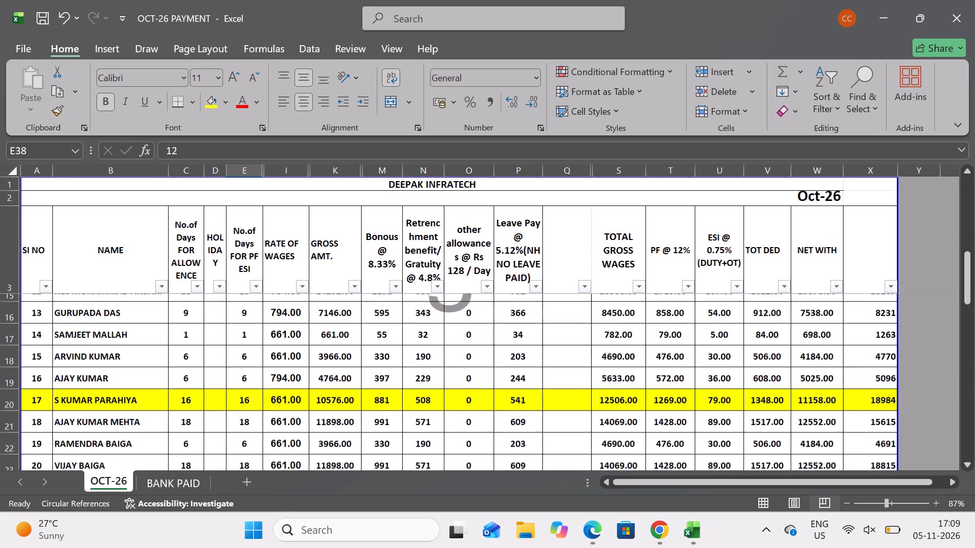
scroll(241, 417, down, 2)
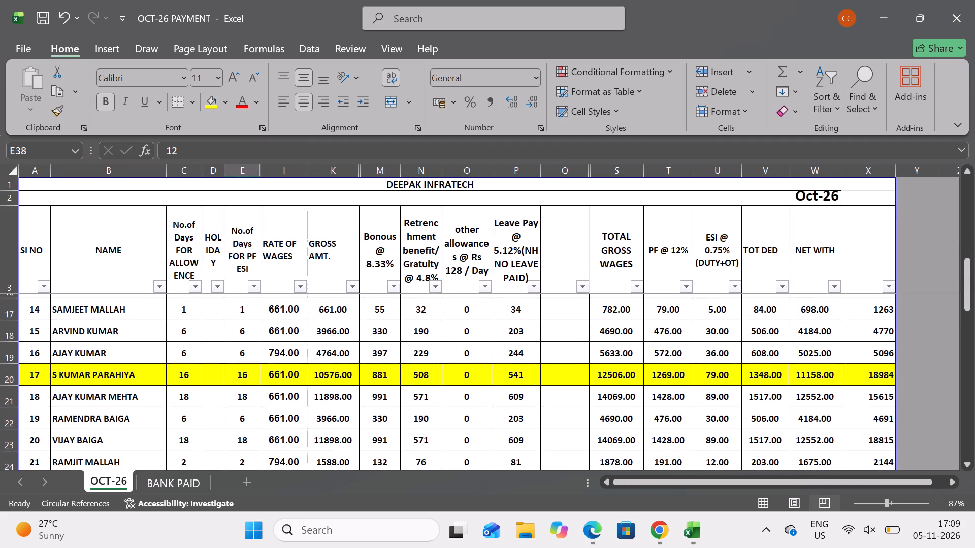
scroll(241, 417, down, 3)
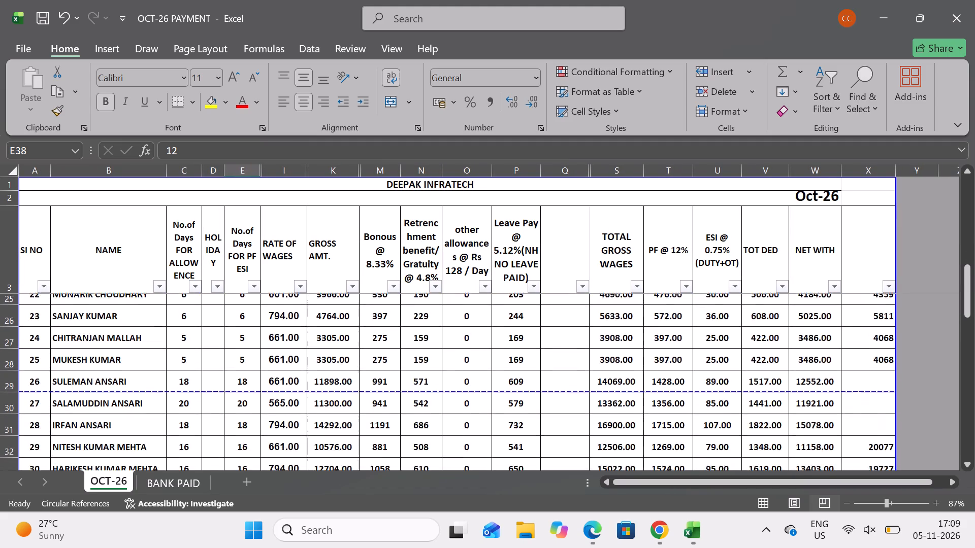
scroll(241, 417, down, 1)
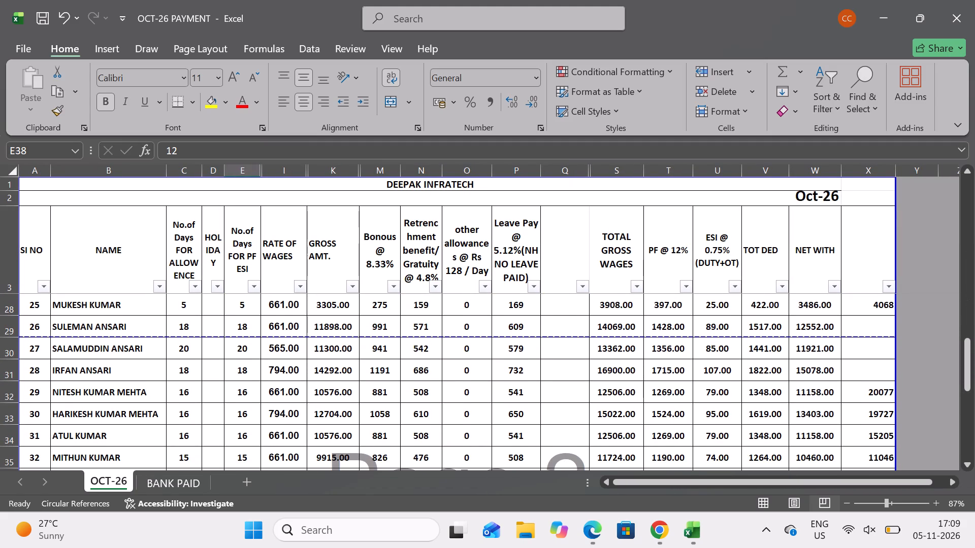
scroll(241, 417, down, 2)
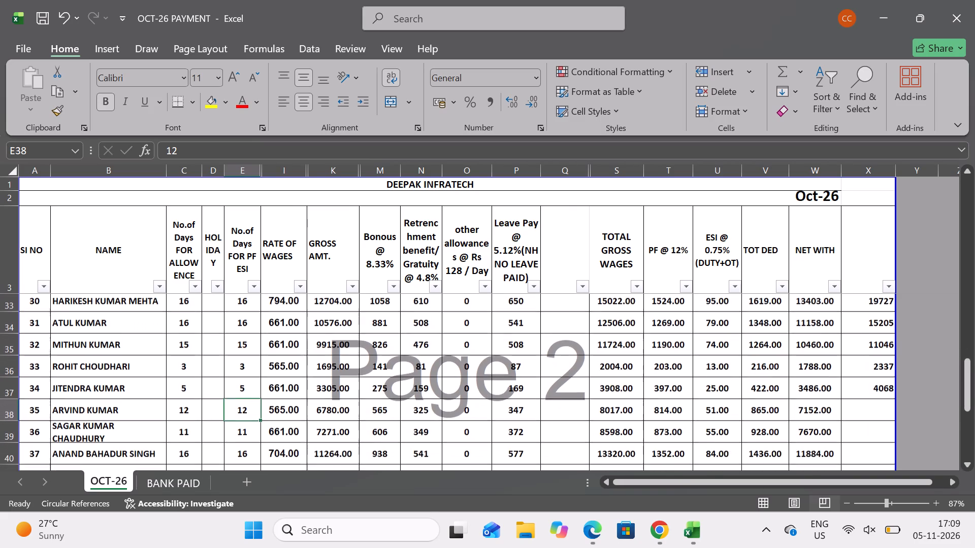
scroll(241, 417, down, 1)
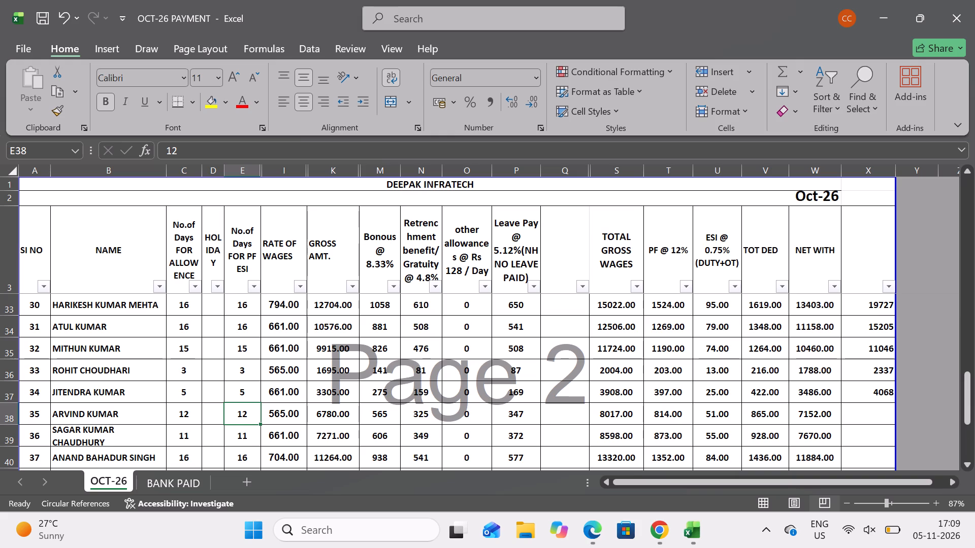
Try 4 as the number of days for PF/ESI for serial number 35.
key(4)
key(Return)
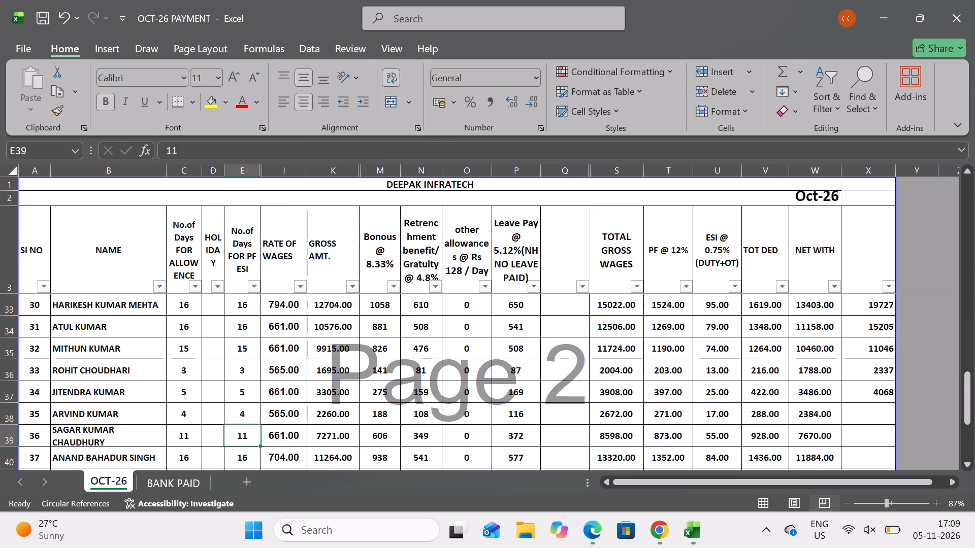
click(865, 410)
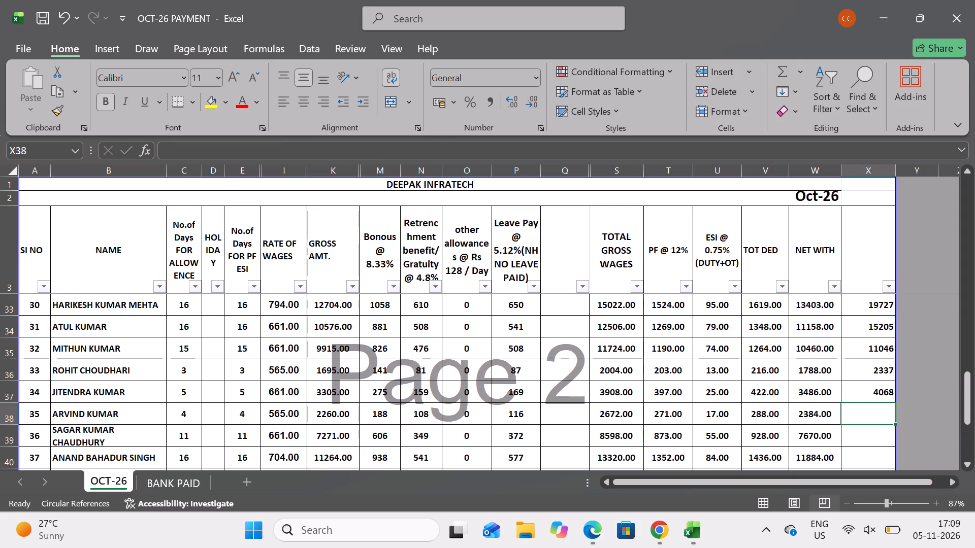
Set the PF/ESI days to 5 for serial number 35 and enter 3043 in its column X cell.
click(248, 413)
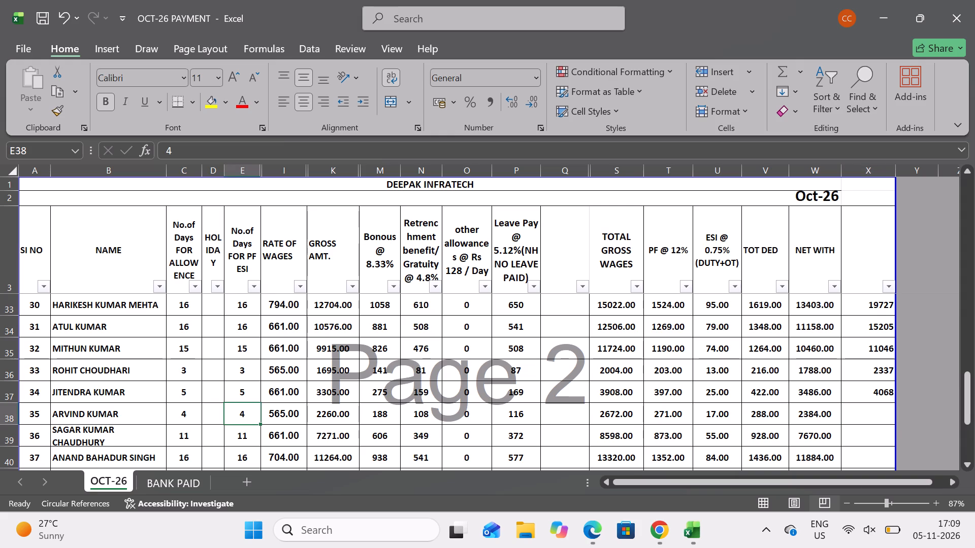
key(5)
key(Return)
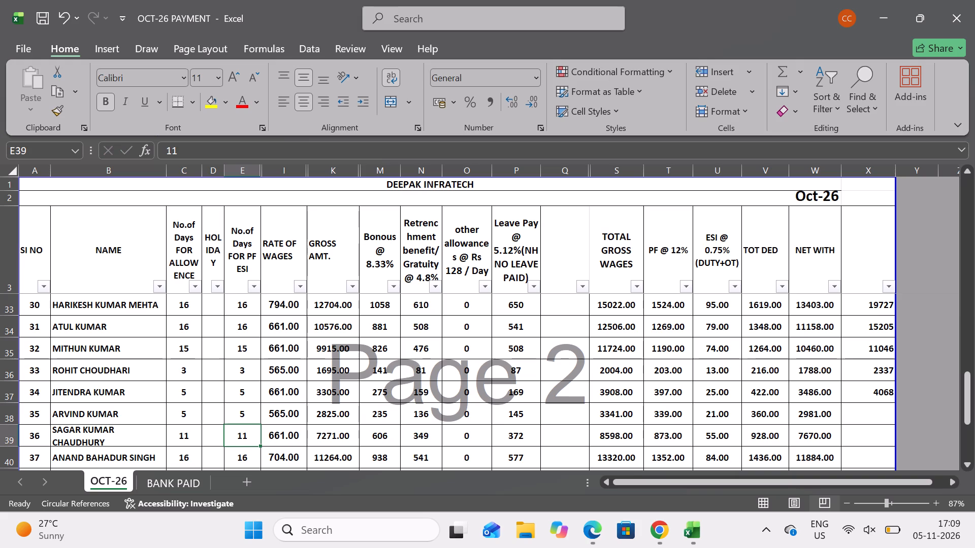
click(874, 407)
text(3043)
key(Return)
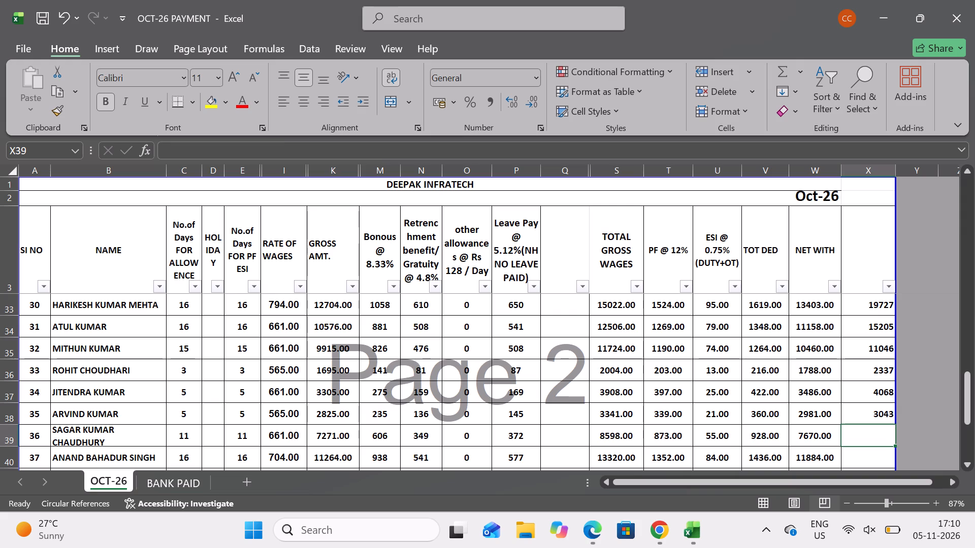
Set the PF/ESI days to 8 for serial number 36 and enter 5958 in its column X cell.
click(251, 438)
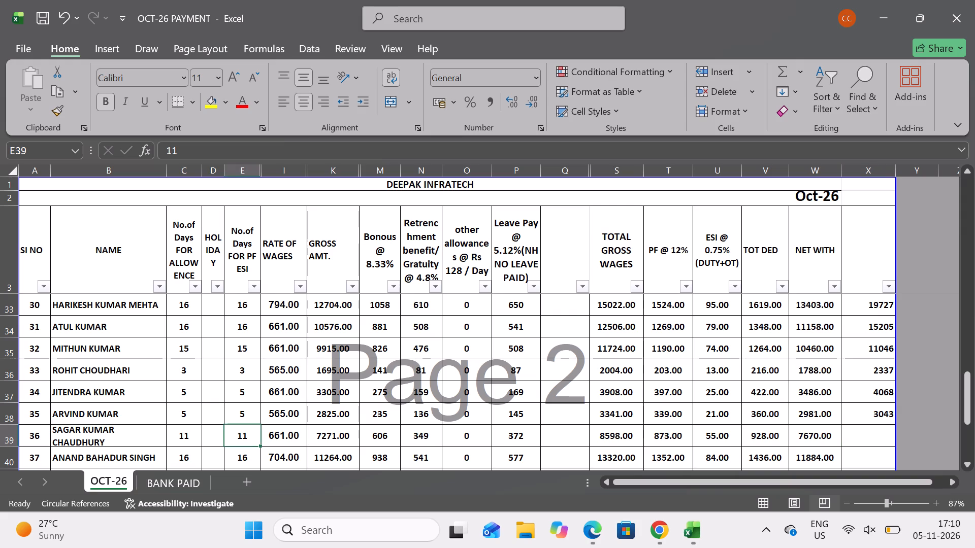
key(8)
key(Return)
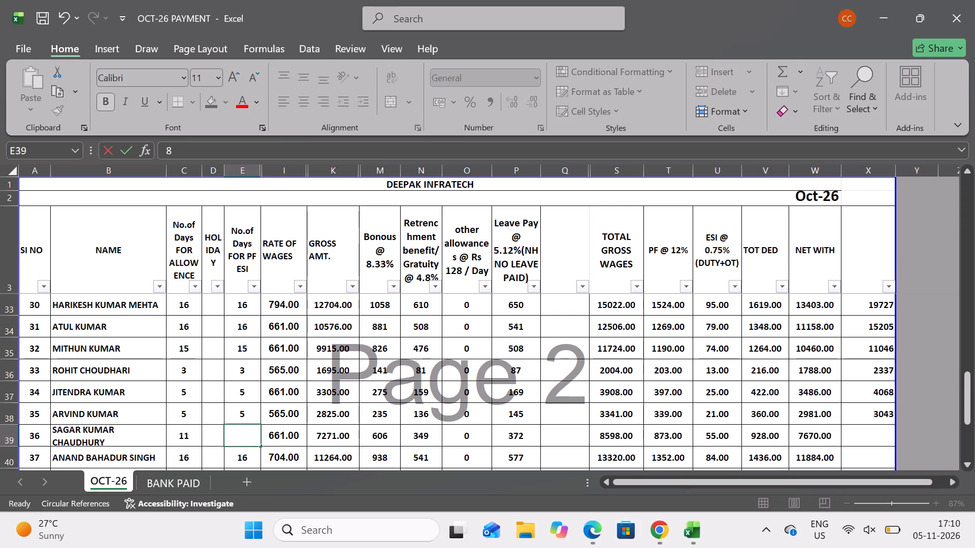
click(875, 434)
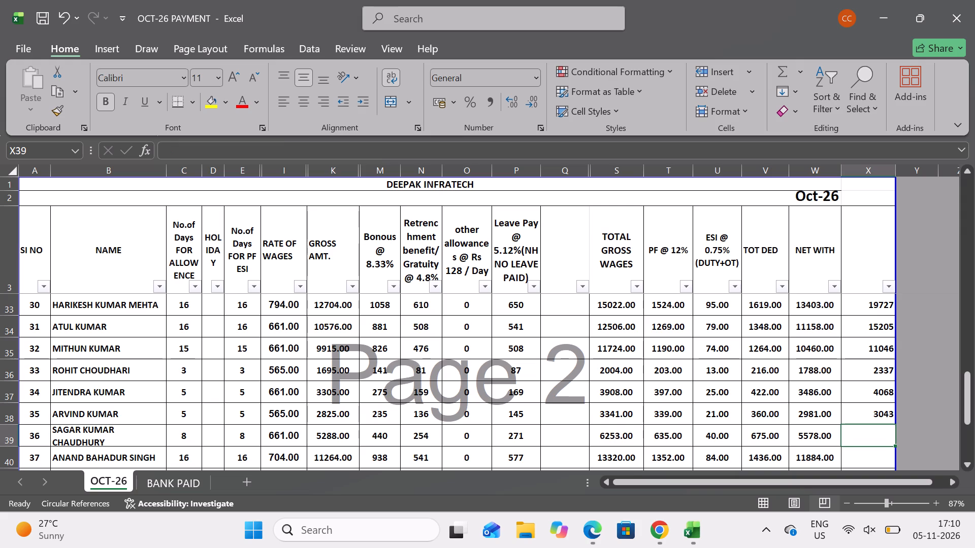
key(5)
text(95)
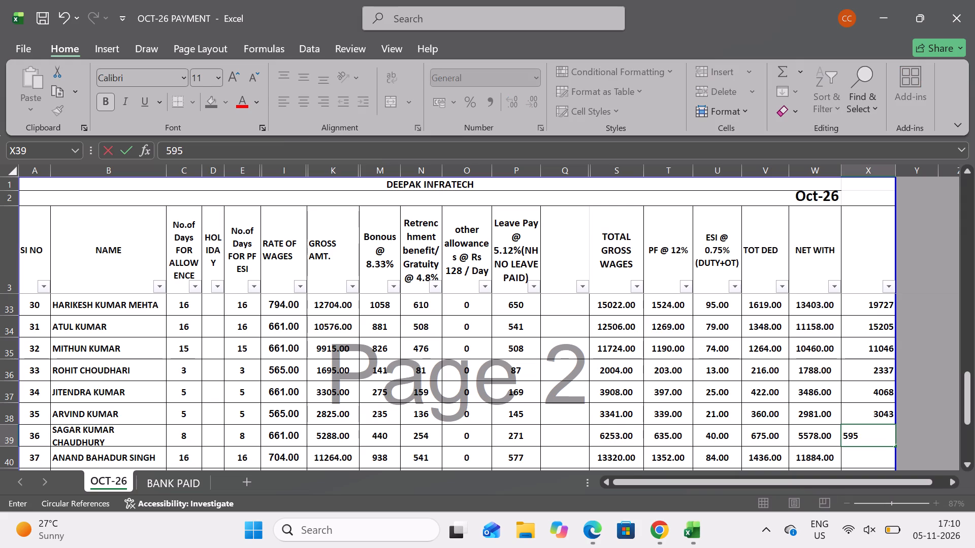
key(8)
key(Return)
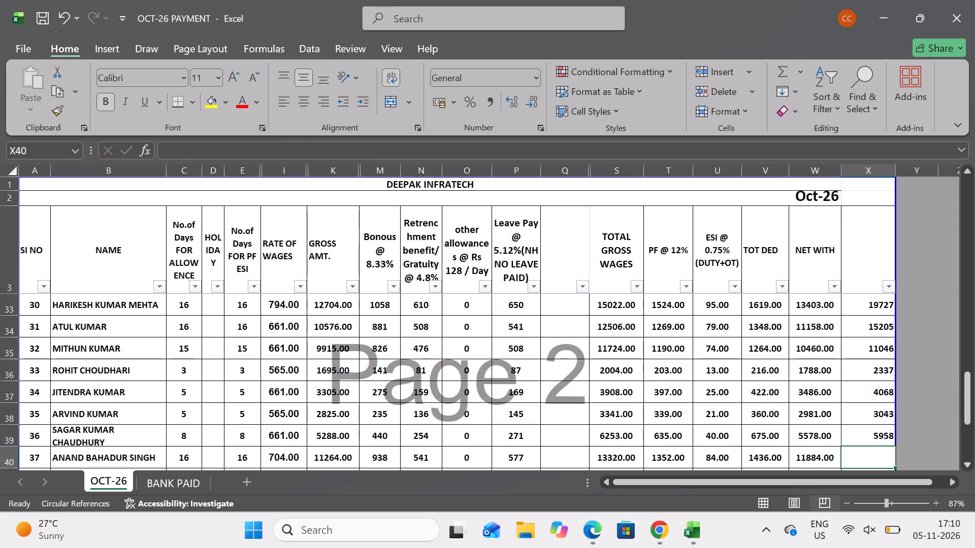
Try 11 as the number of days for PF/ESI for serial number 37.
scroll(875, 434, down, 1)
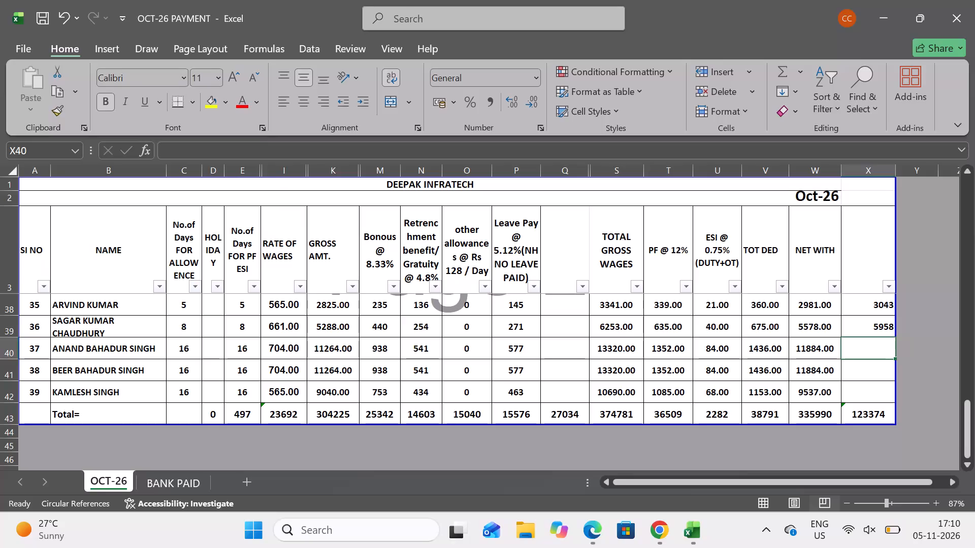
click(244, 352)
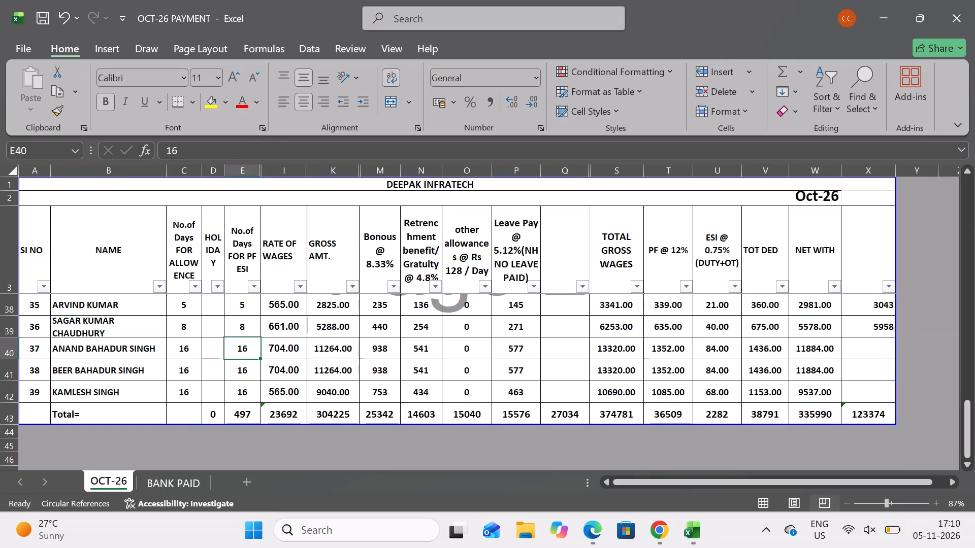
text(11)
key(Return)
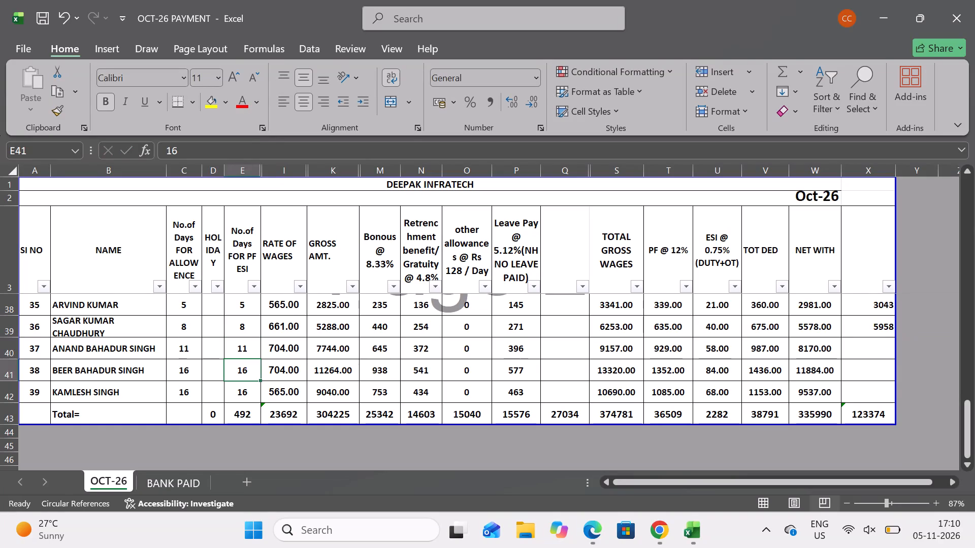
Set the PF/ESI days to 10 for serial number 37 and enter 8249 in its column X cell.
click(244, 352)
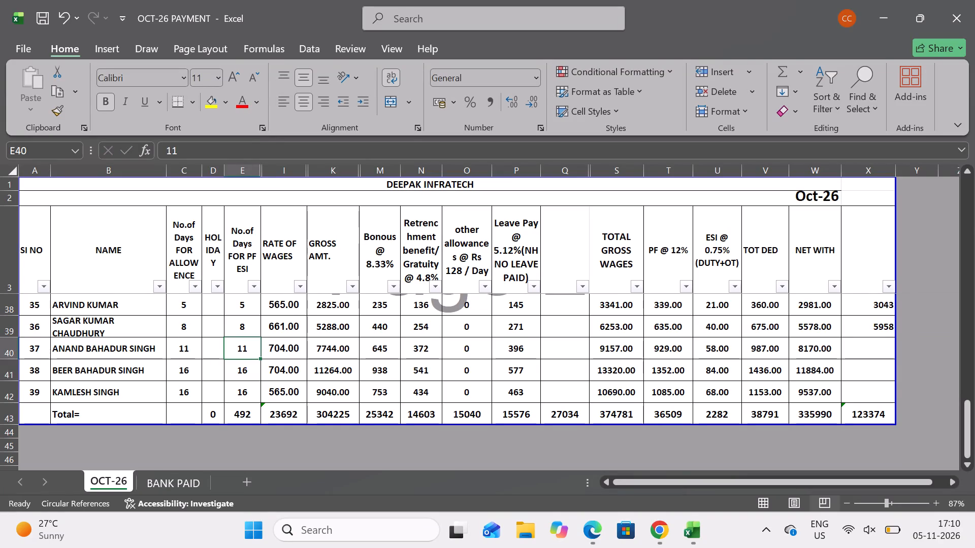
text(10)
key(Return)
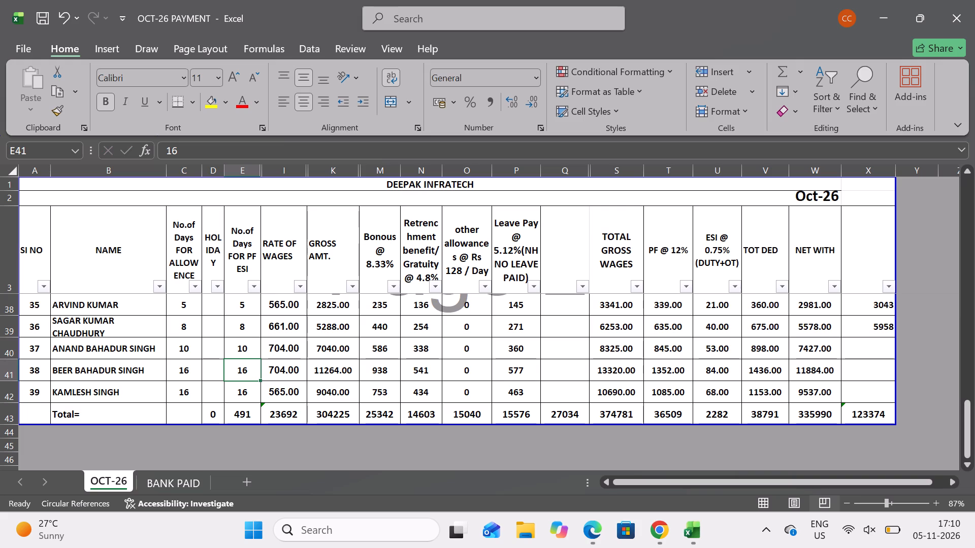
click(858, 349)
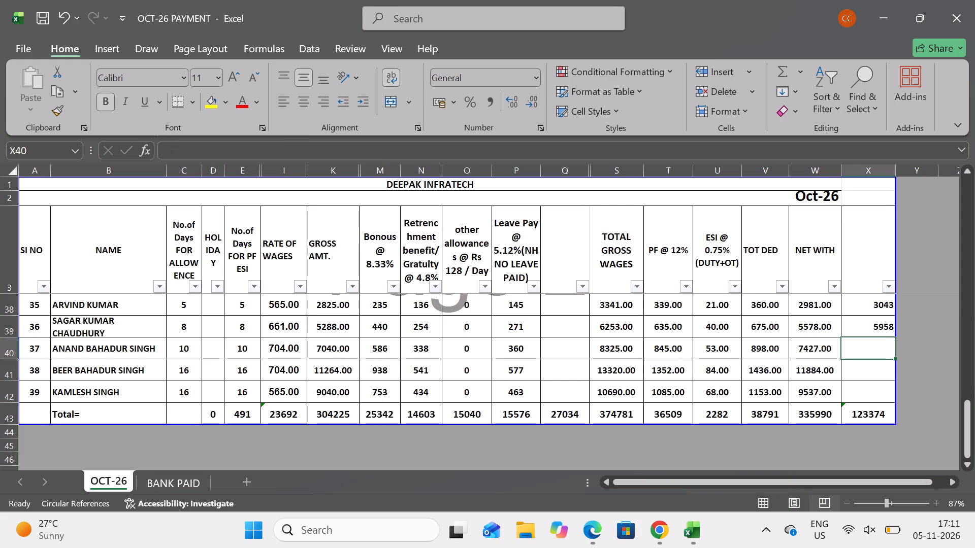
text(8249)
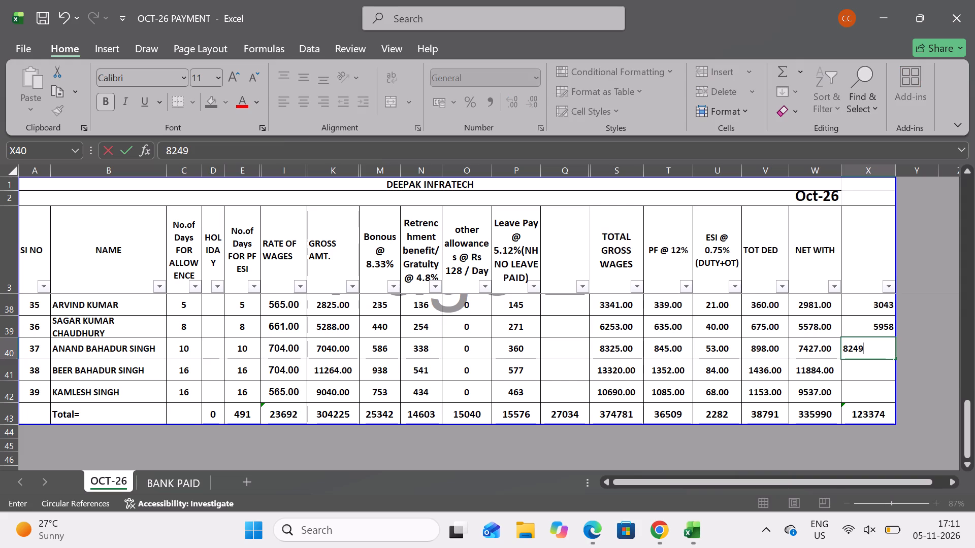
key(Return)
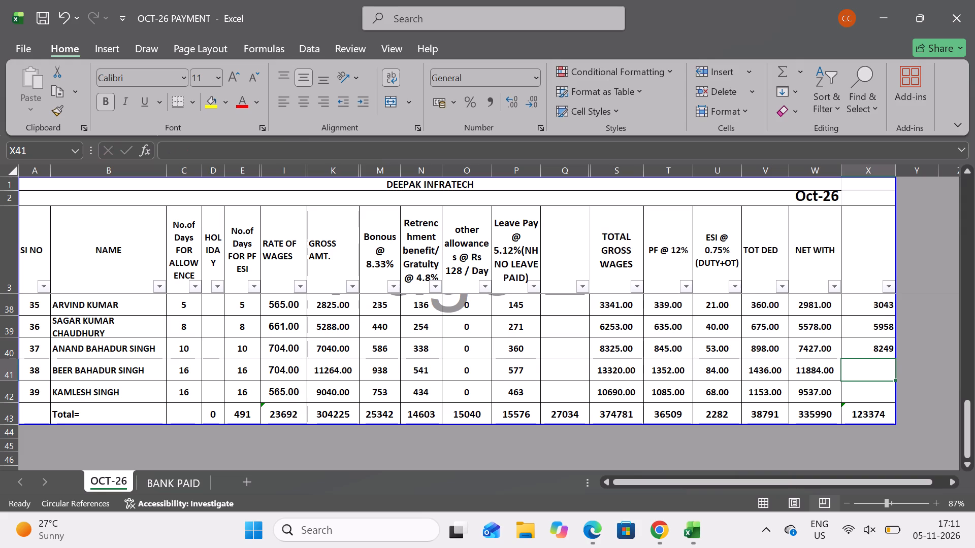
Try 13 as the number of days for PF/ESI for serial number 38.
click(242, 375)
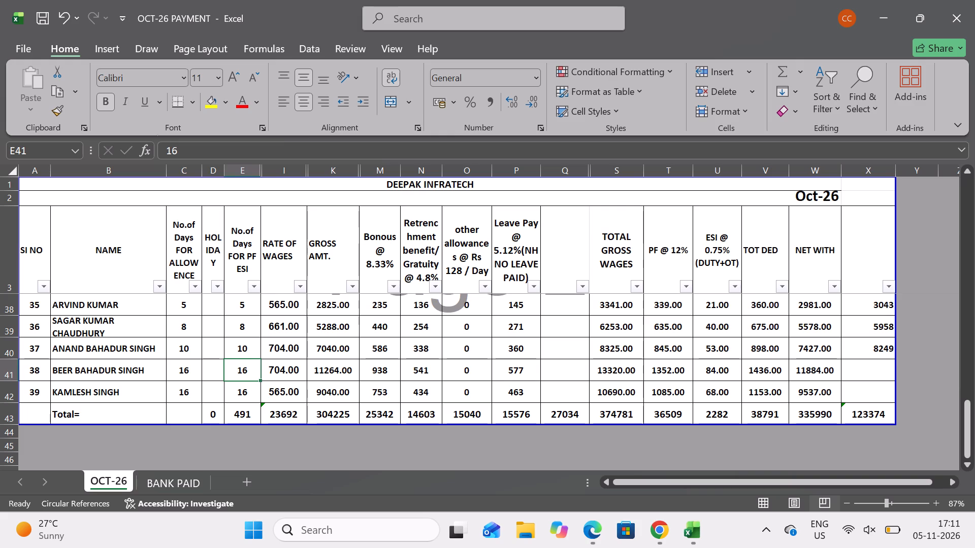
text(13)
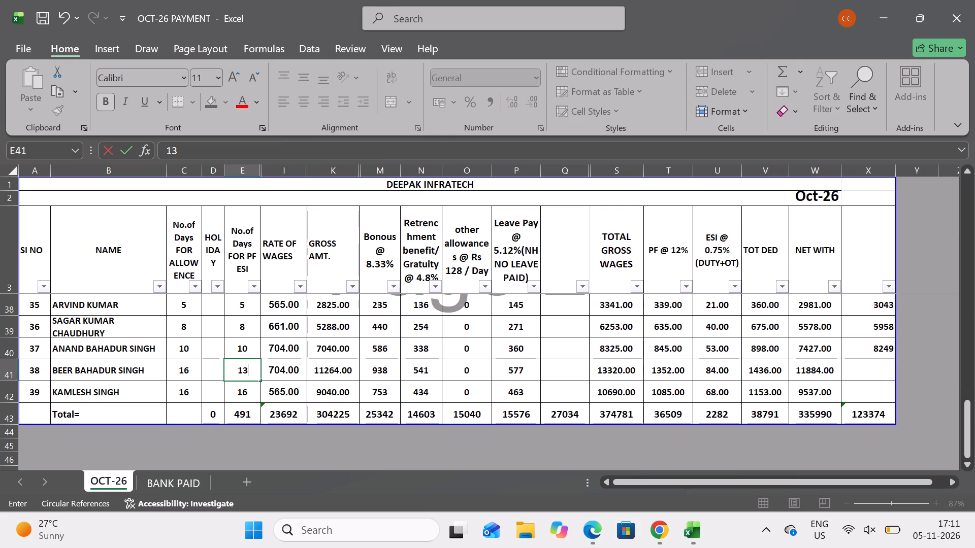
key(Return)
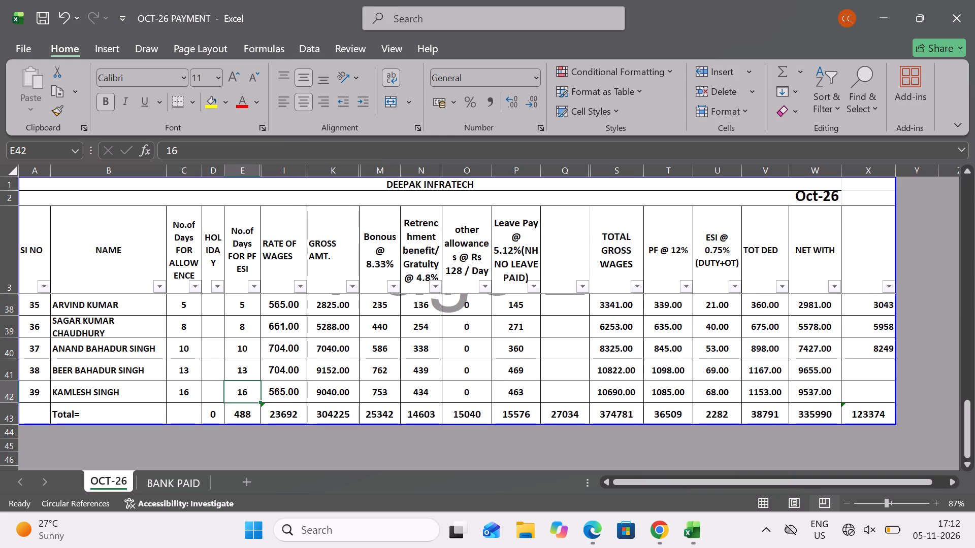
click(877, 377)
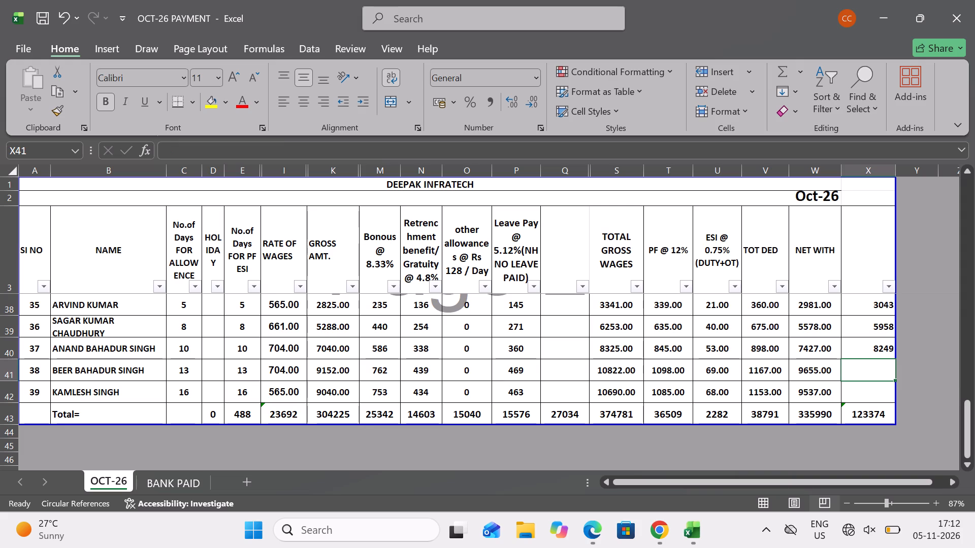
Set the PF/ESI days to 12 for serial number 38 and enter 9498 in its column X cell.
click(256, 370)
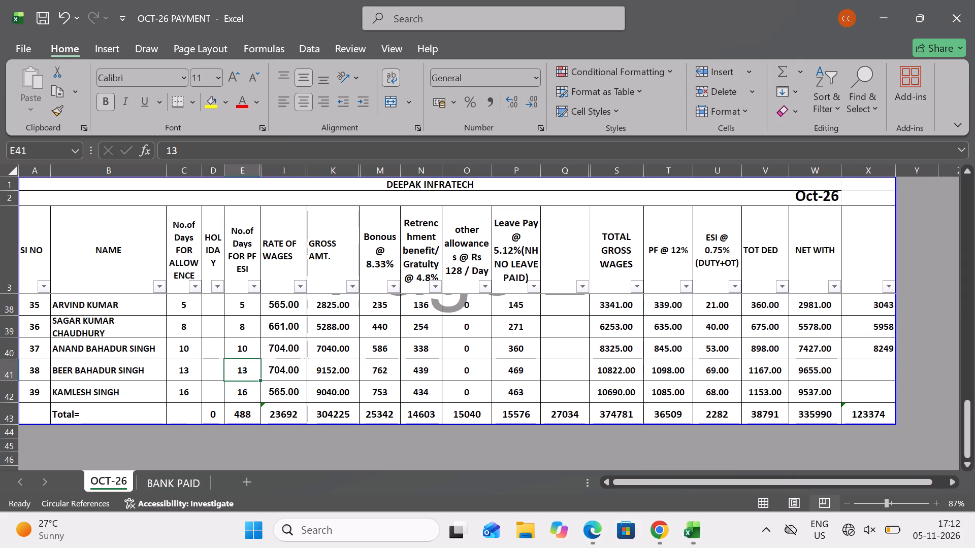
text(12)
key(Return)
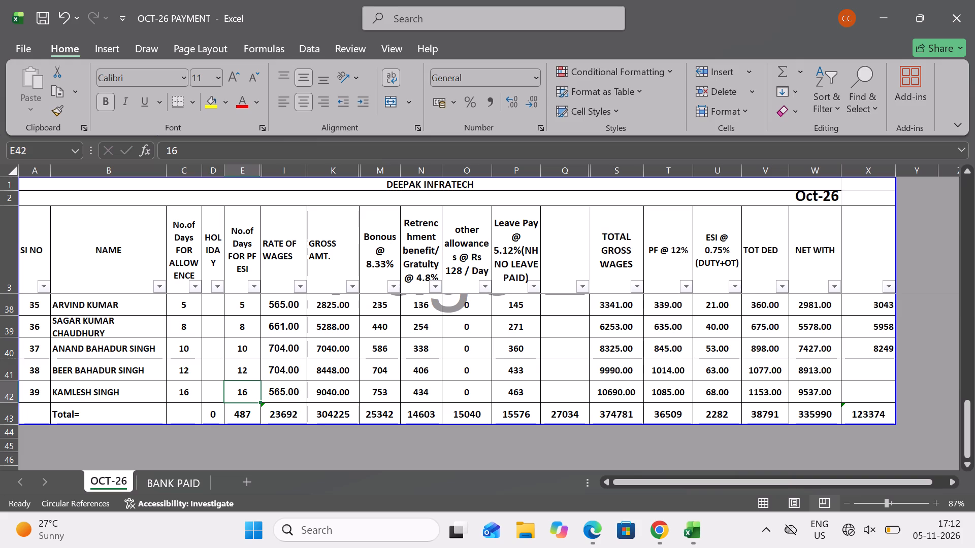
click(879, 374)
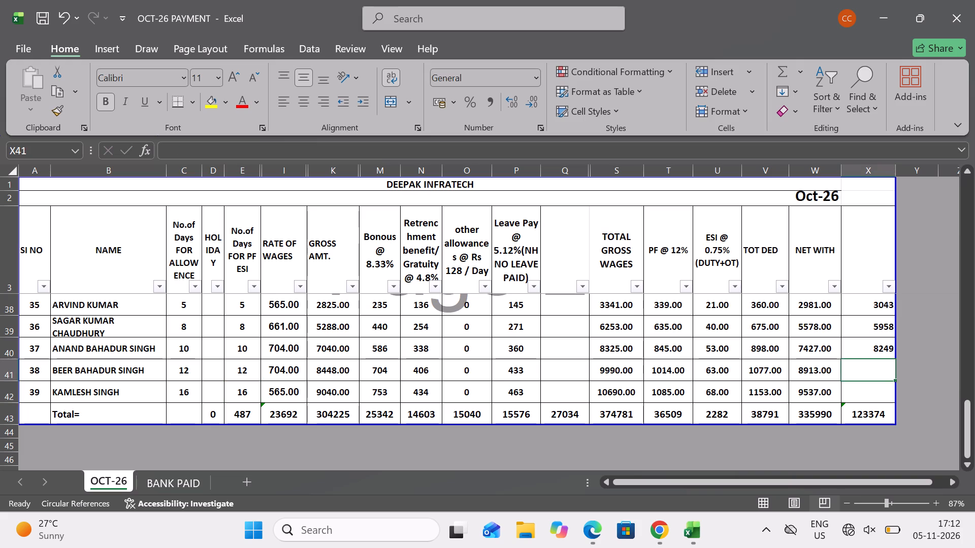
text(94)
text(98)
key(Return)
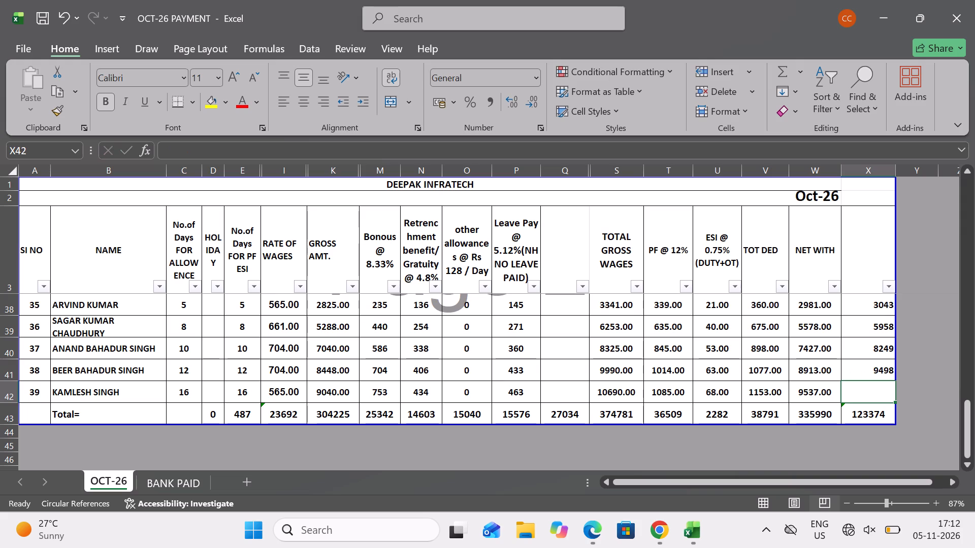
Set the number of days for PF/ESI to 10 for serial number 39.
click(239, 389)
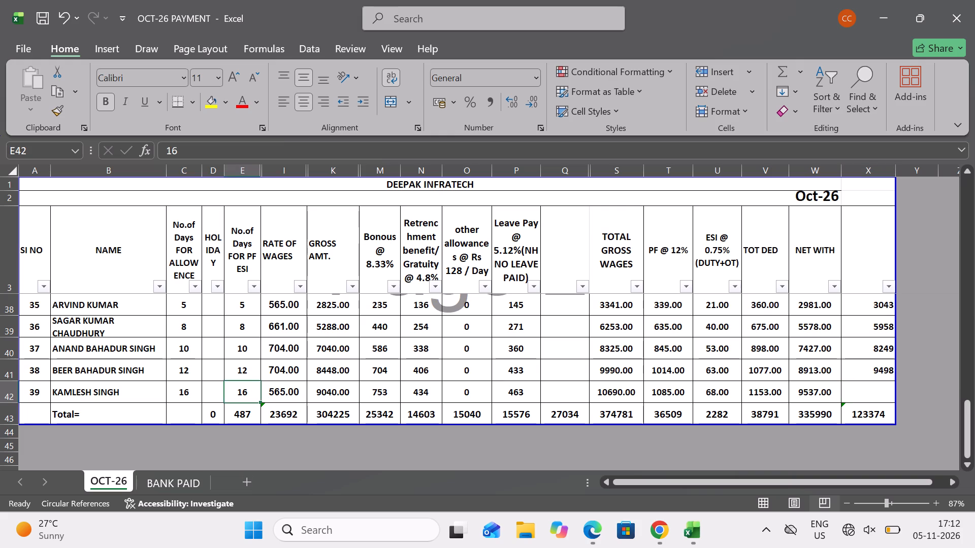
key(1)
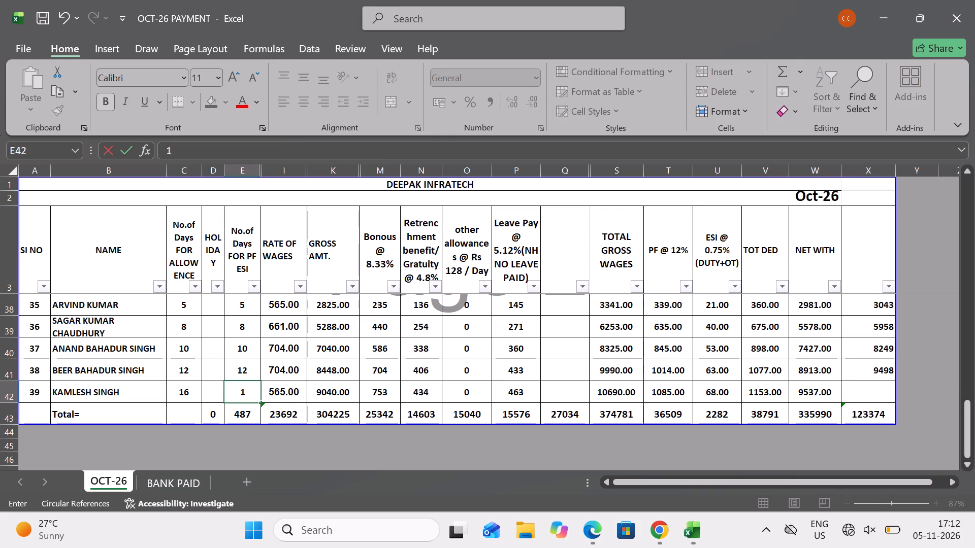
key(0)
key(Return)
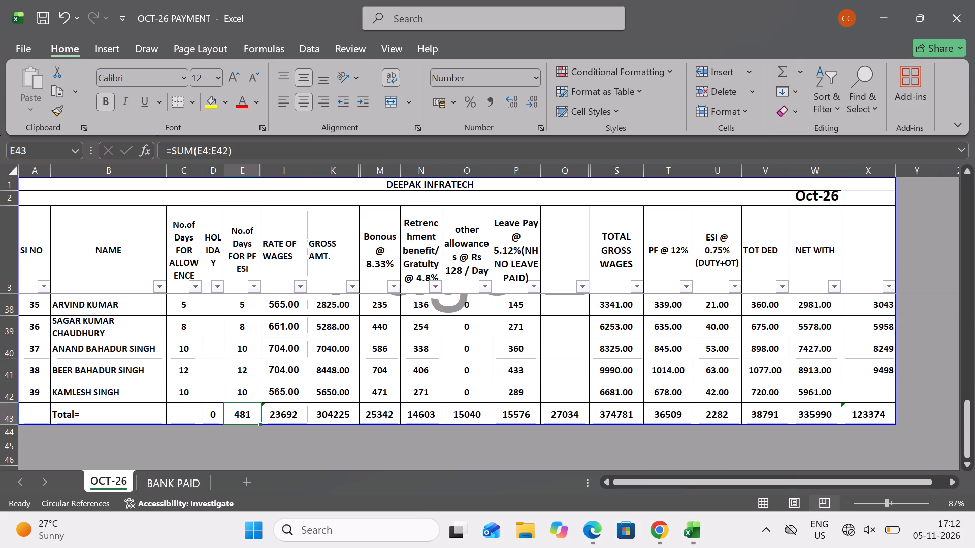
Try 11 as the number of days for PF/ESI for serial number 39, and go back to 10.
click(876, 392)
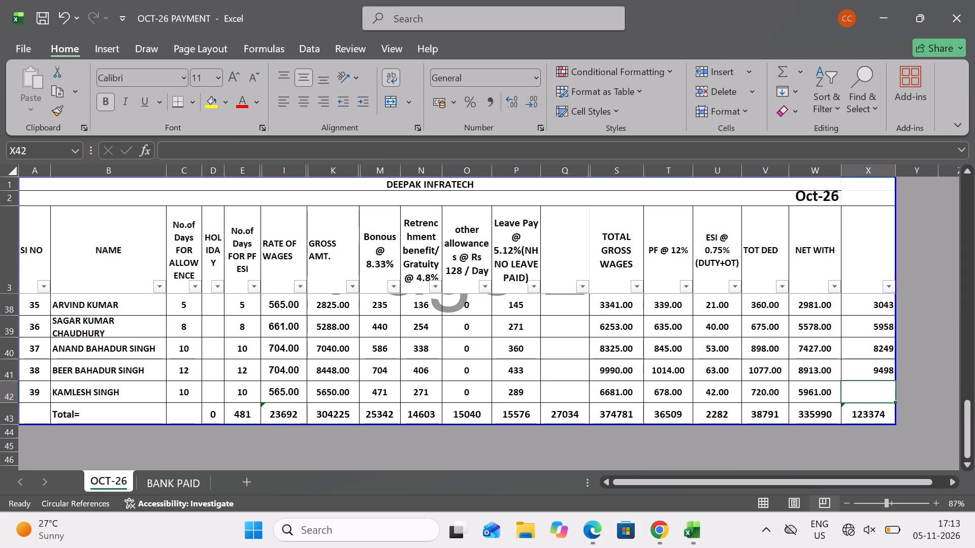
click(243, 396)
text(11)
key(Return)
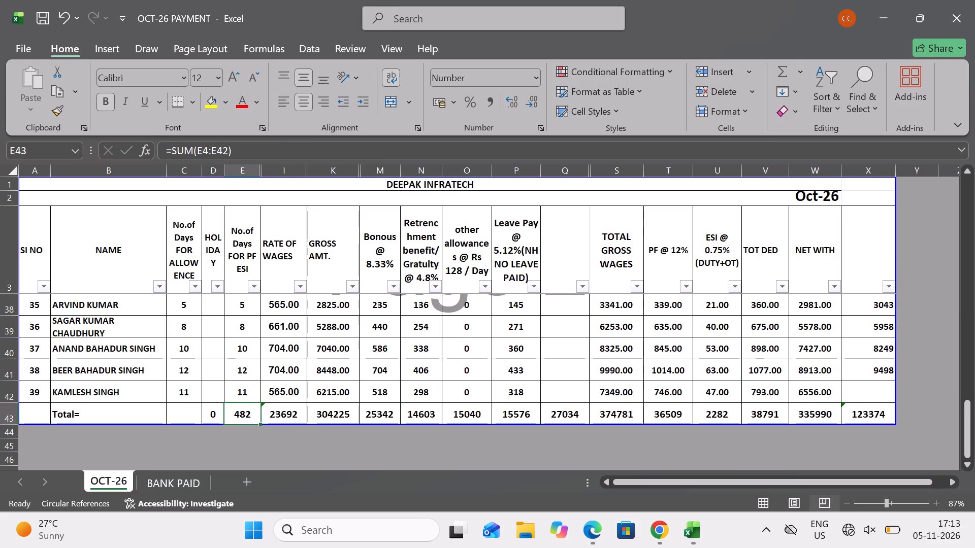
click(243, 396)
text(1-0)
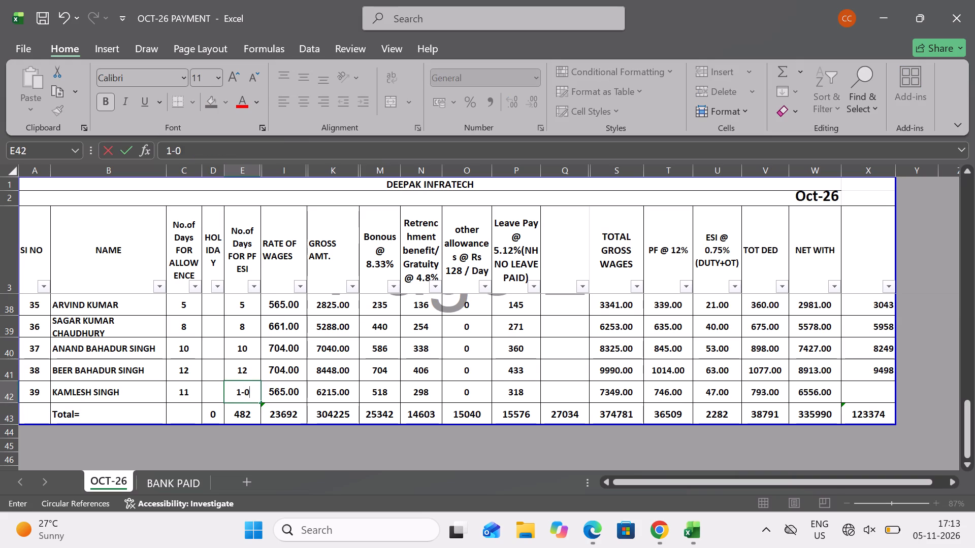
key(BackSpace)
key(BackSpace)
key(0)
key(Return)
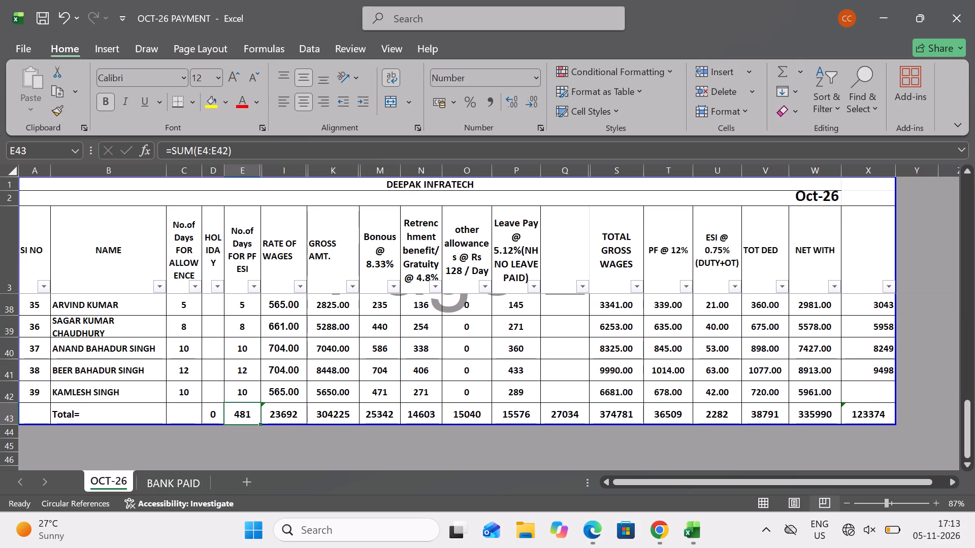
Enter 6426 in the column X cell for serial number 39.
click(868, 397)
text(6426)
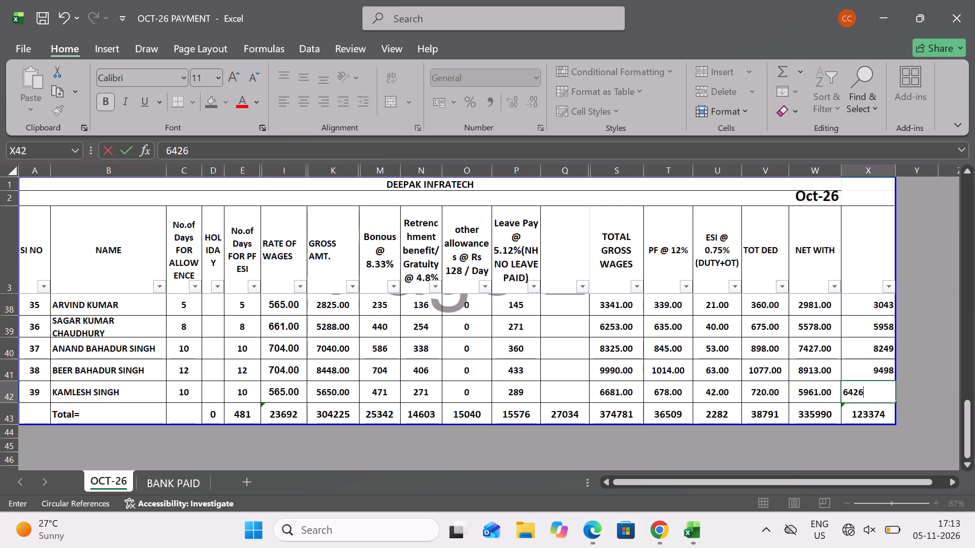
key(Return)
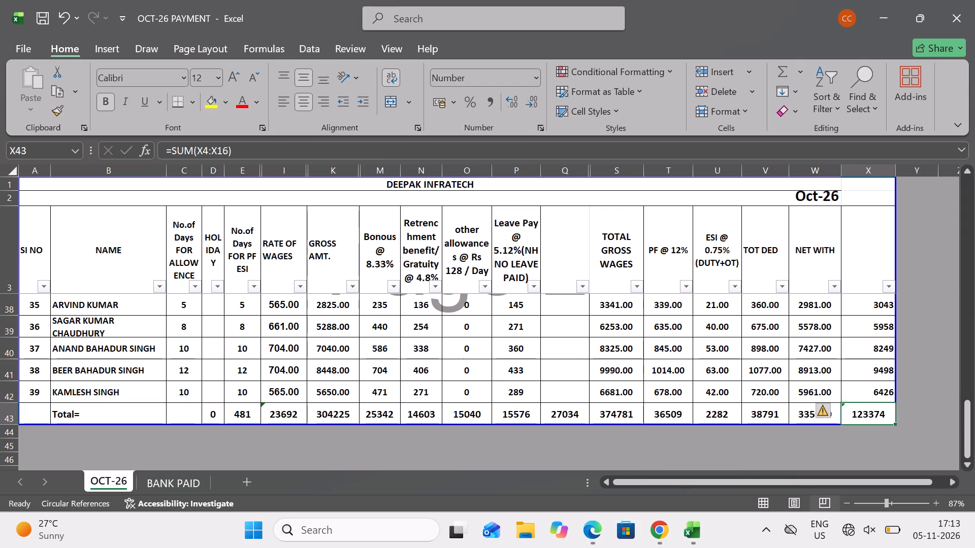
Fill the empty column X cells with 14549 for serial number 27, 18218 for number 26 and 19645 for number 28.
scroll(885, 386, up, 2)
scroll(885, 386, down, 2)
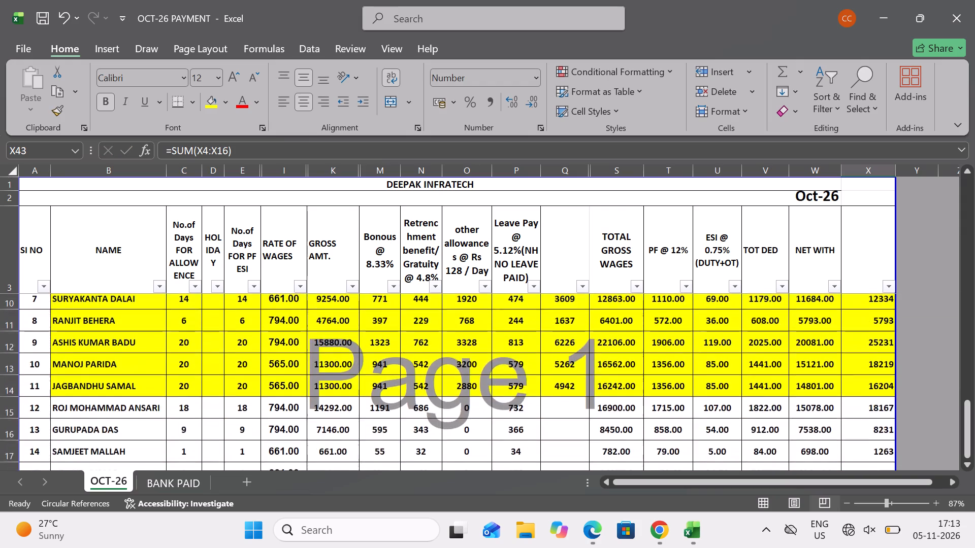
scroll(885, 386, down, 2)
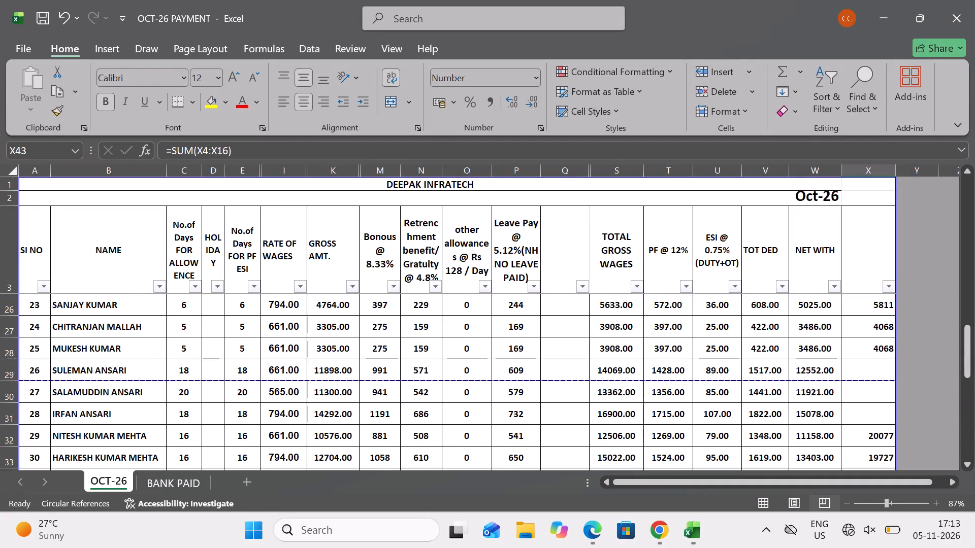
click(874, 390)
text(14549)
key(Return)
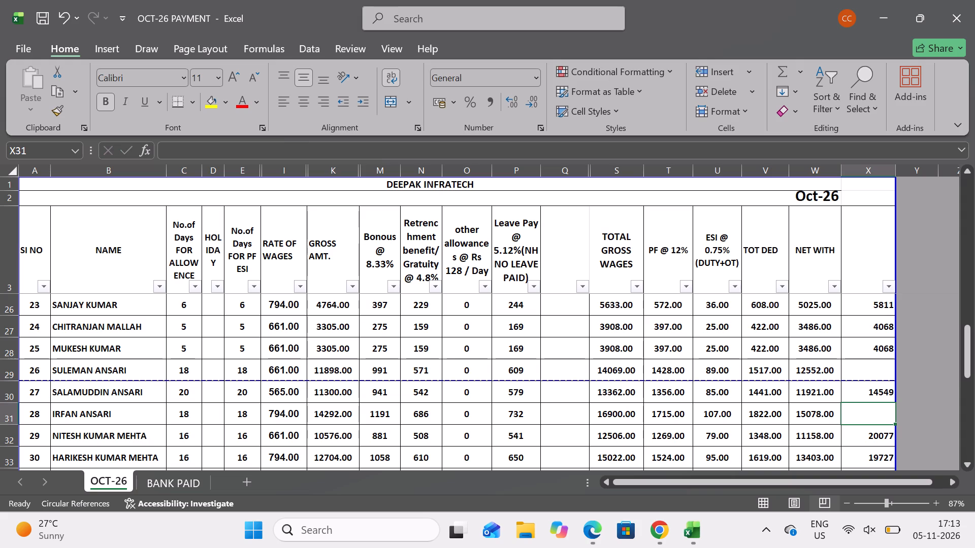
click(870, 370)
text(18218)
key(Return)
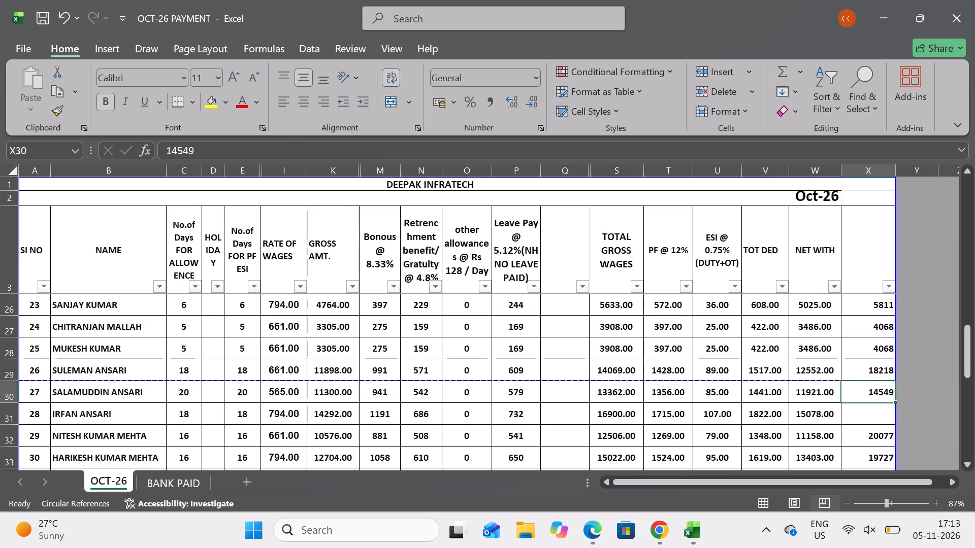
click(878, 417)
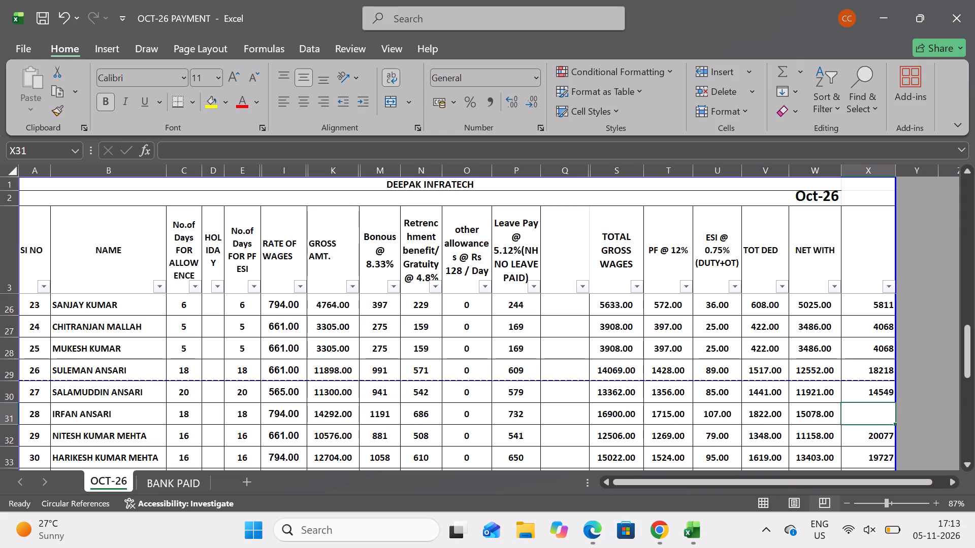
text(19645)
key(Return)
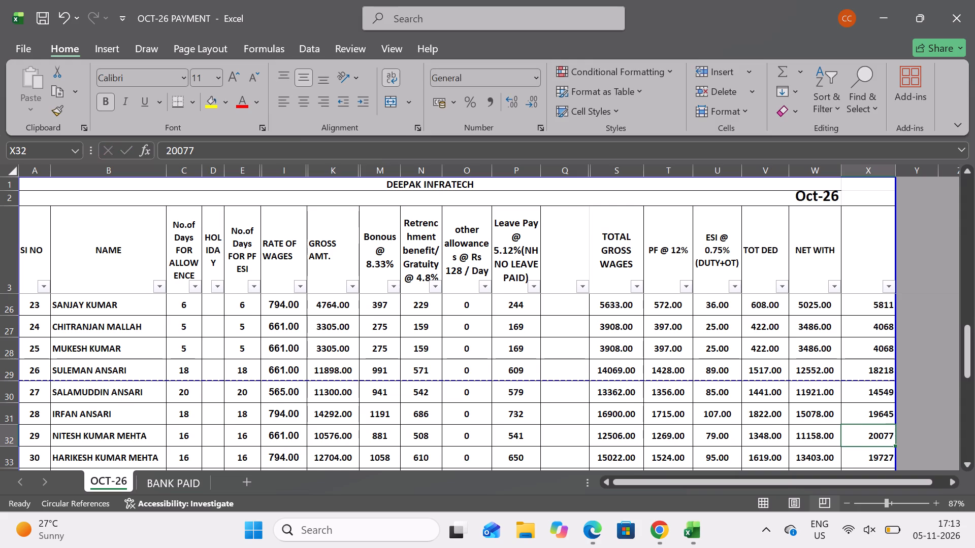
Remove the yellow fill from the entire row of serial number 17.
scroll(878, 417, up, 1)
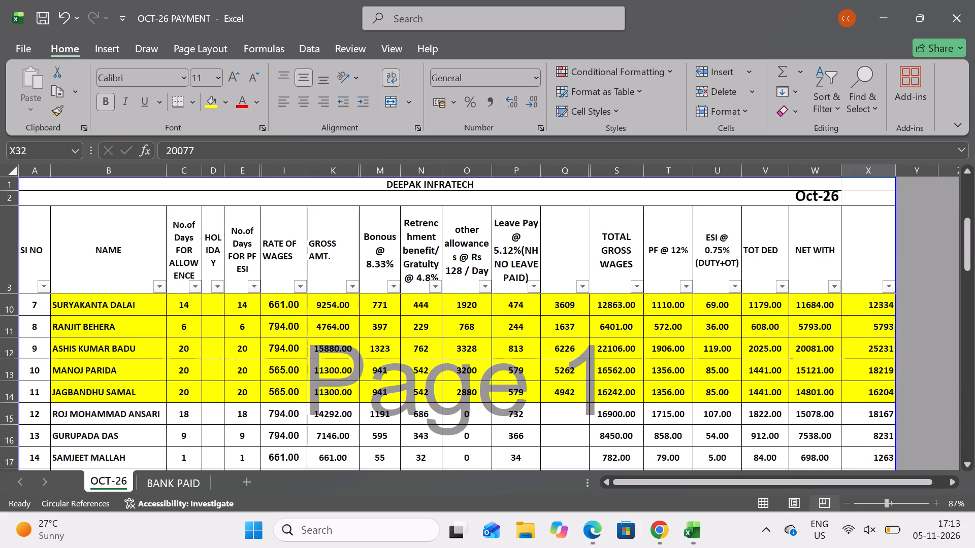
scroll(865, 364, down, 2)
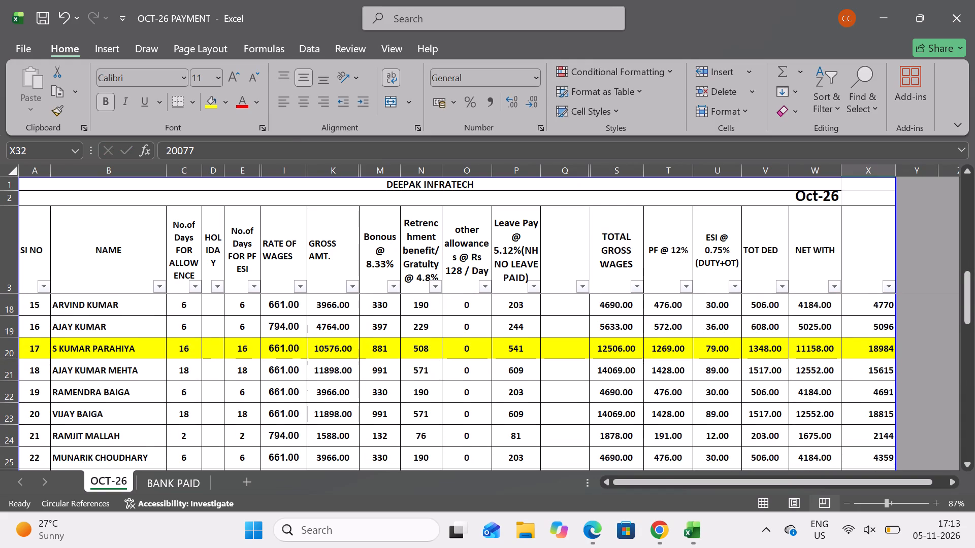
click(14, 351)
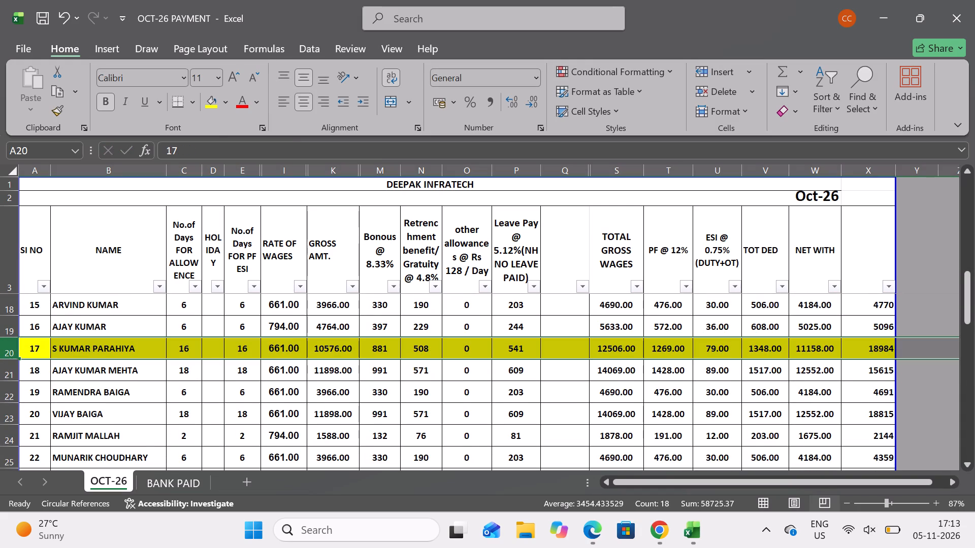
click(225, 99)
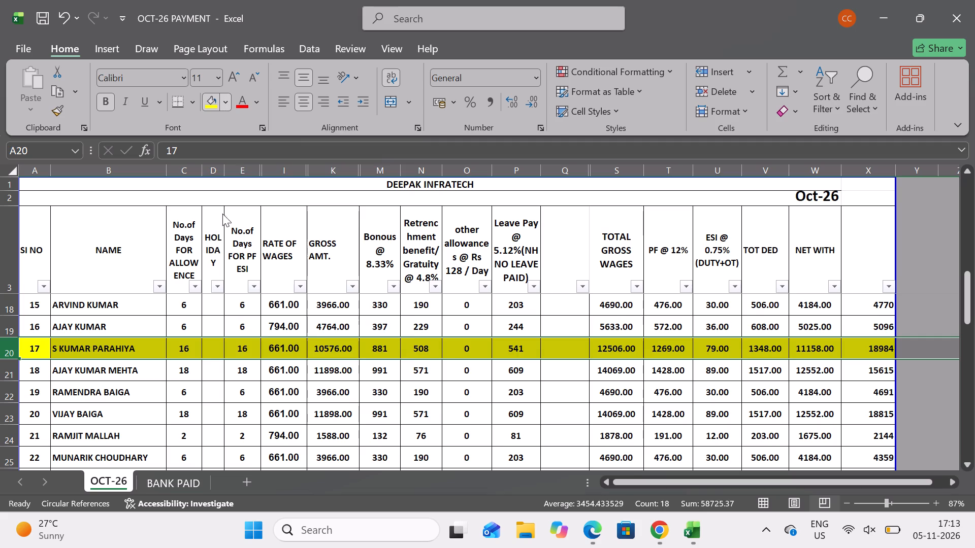
click(273, 355)
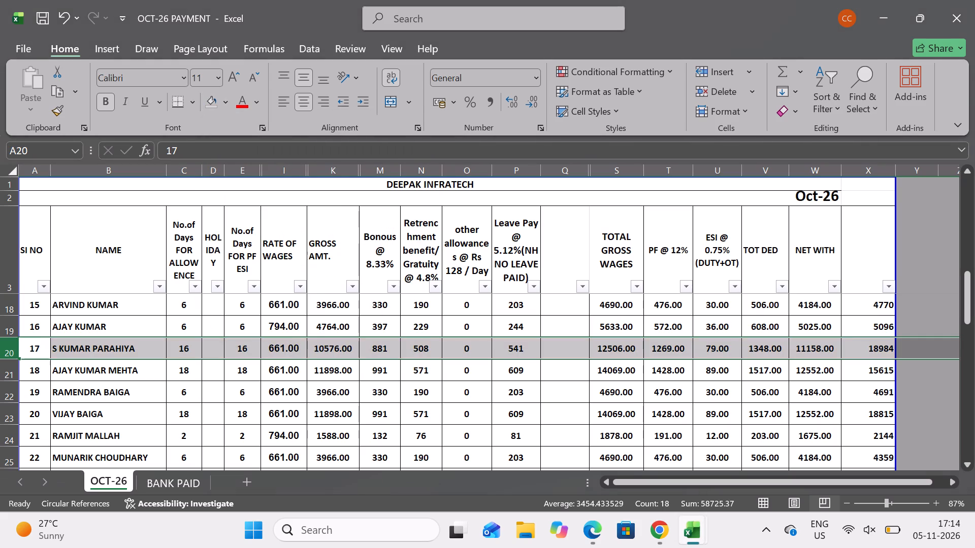
click(393, 402)
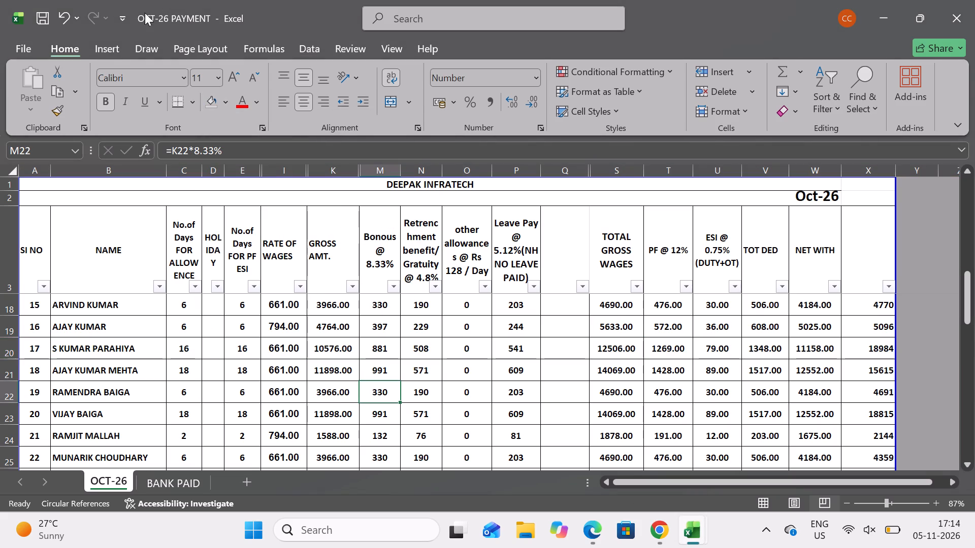
Save the OCT-26 PAYMENT workbook.
triple_click(46, 15)
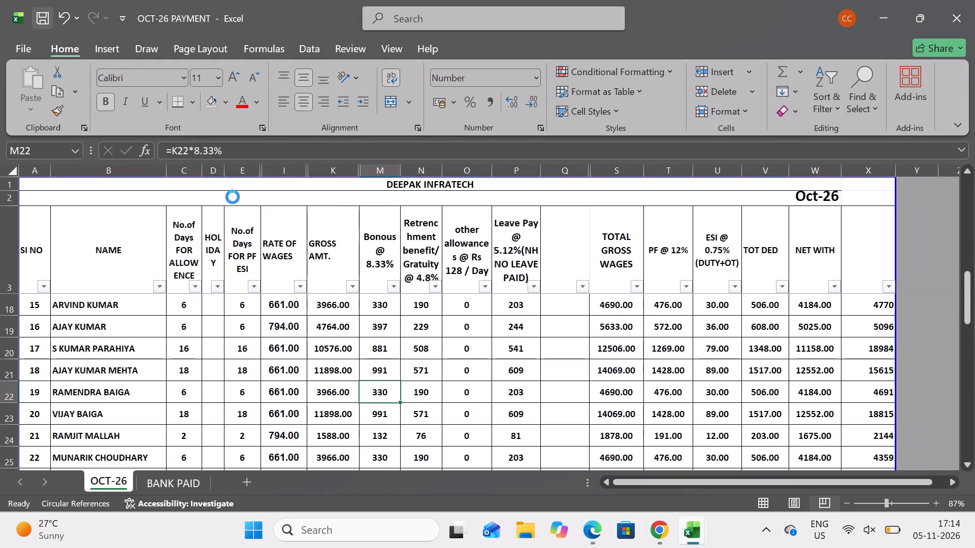
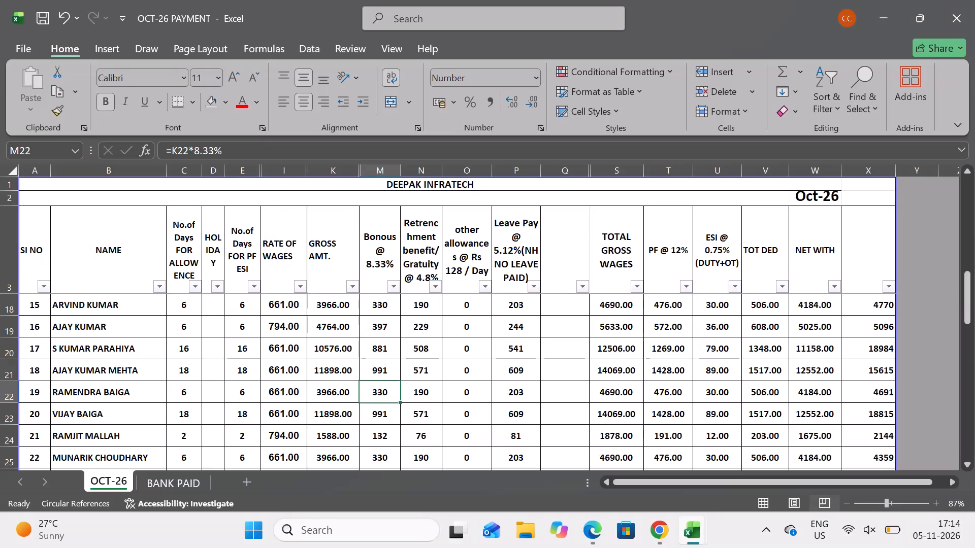
Extend the NET WITH heading in cell W3 so it reads NET WITH HR.
click(800, 260)
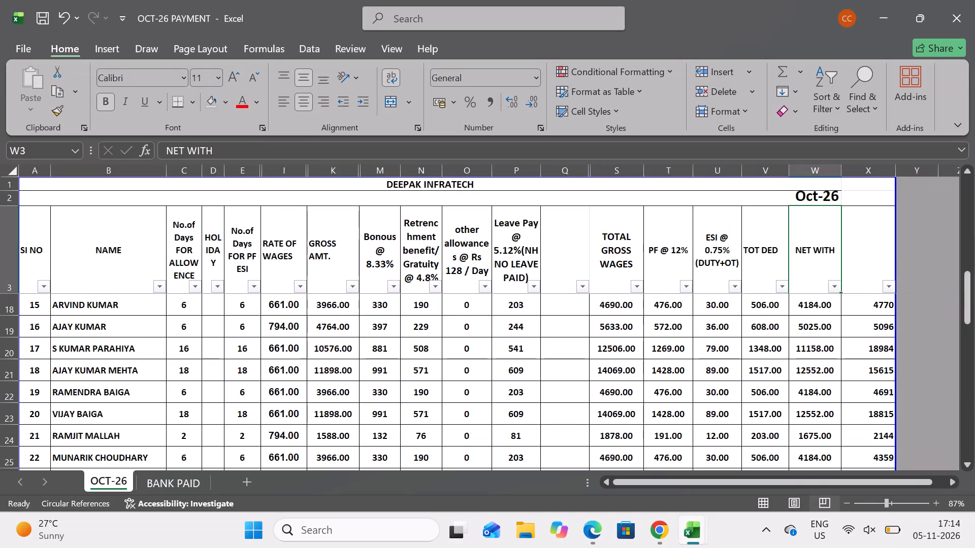
double_click(822, 254)
double_click(832, 260)
click(265, 156)
key(space)
text(hr)
key(BackSpace)
key(BackSpace)
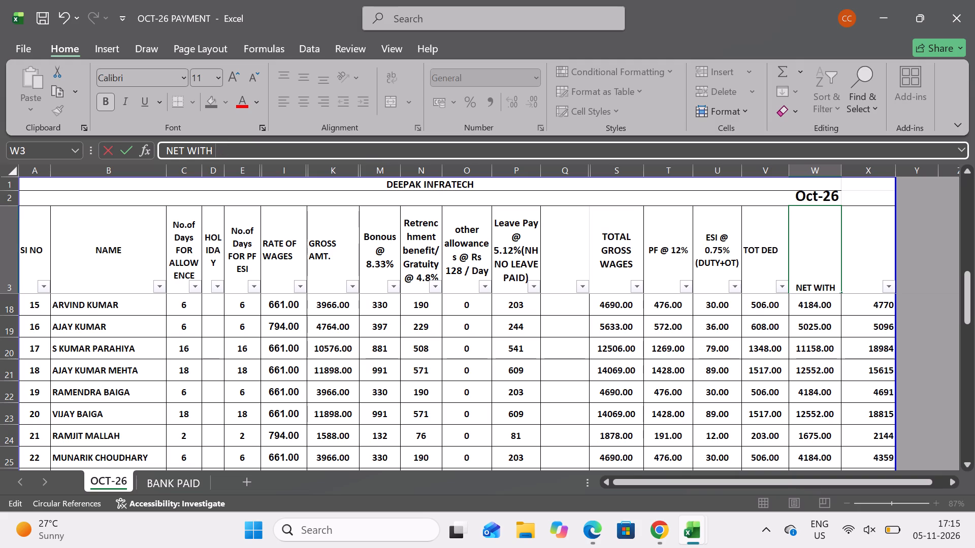
text(HR)
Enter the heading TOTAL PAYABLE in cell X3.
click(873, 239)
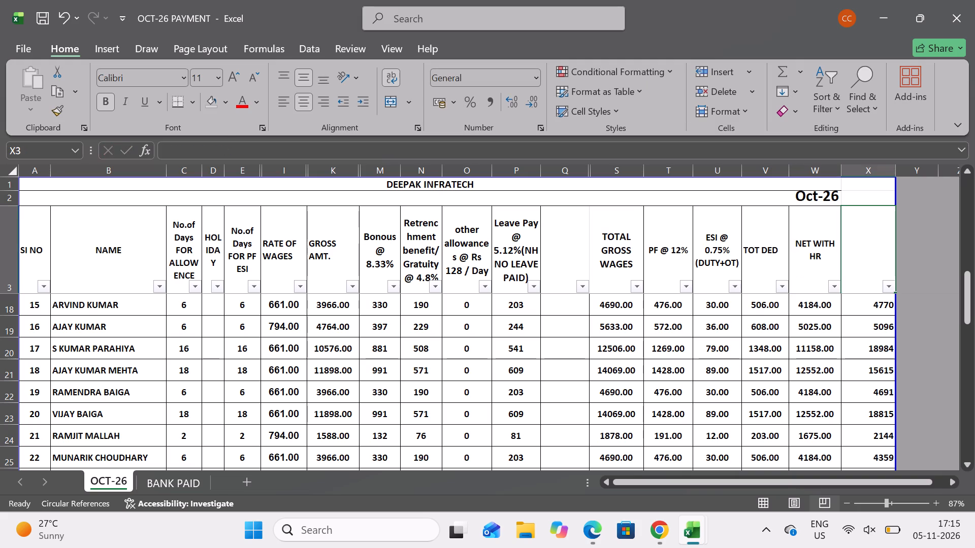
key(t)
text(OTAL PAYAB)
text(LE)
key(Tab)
Replace the column X heading with AS PER DI.
click(863, 259)
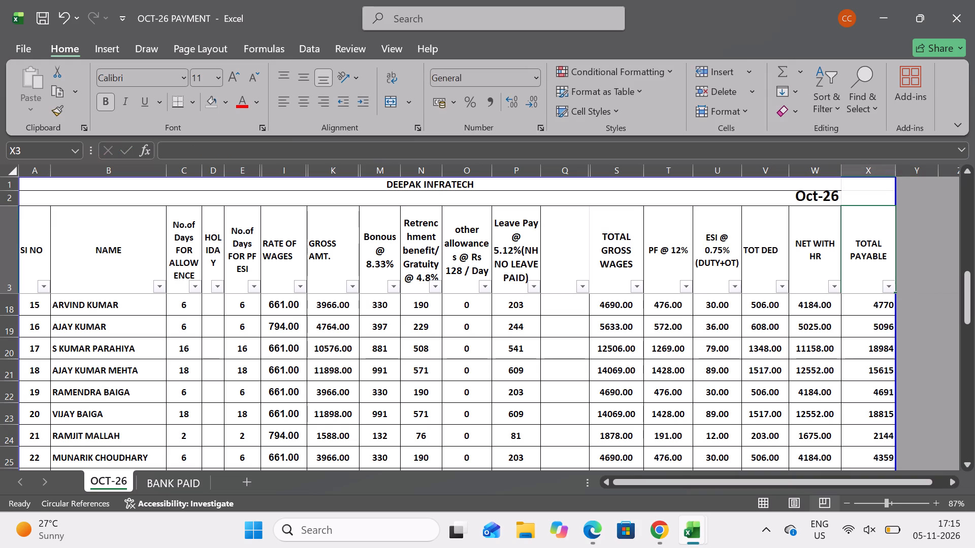
text(AS PER DI)
click(912, 283)
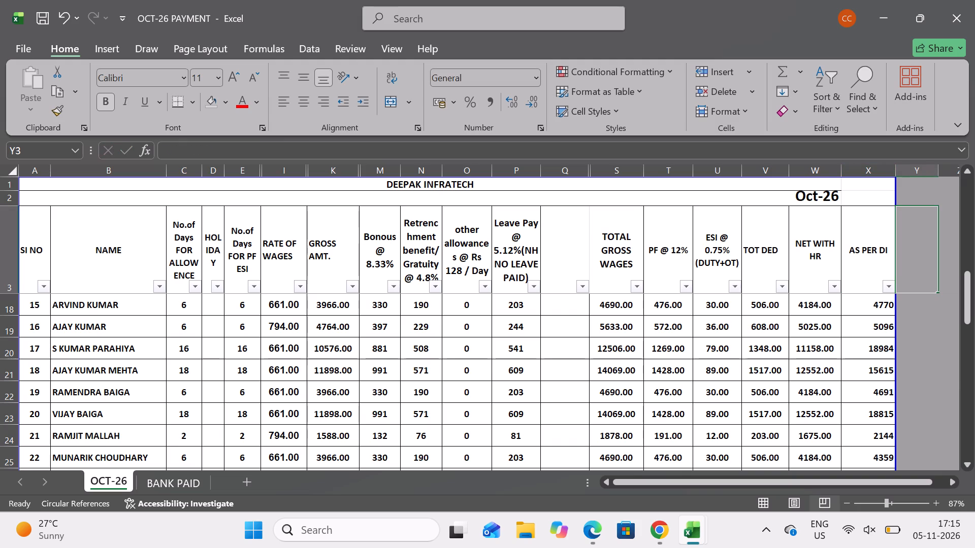
Extend the print area boundary outward to include column Y.
drag(896, 188, 931, 196)
Enter the heading DIFF in cell Y3.
click(928, 243)
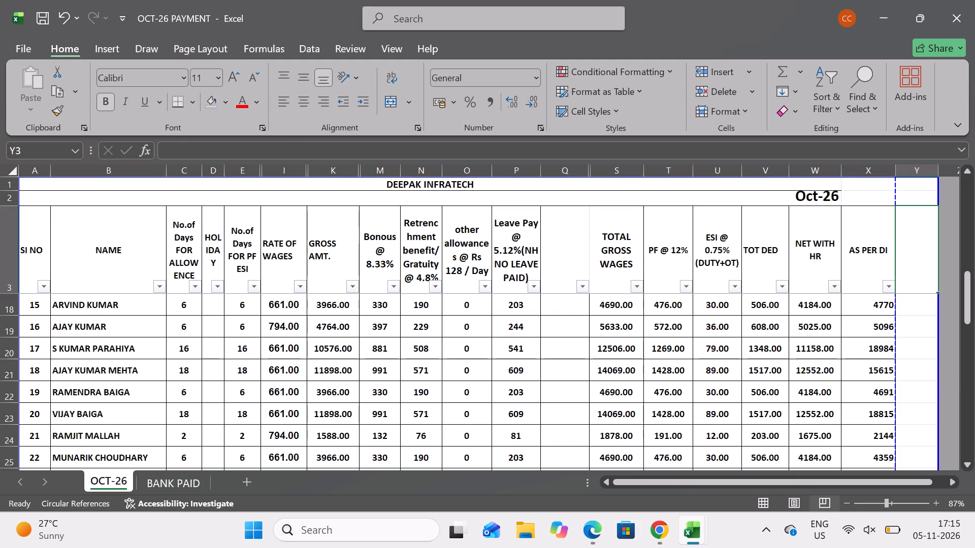
text(DIFF)
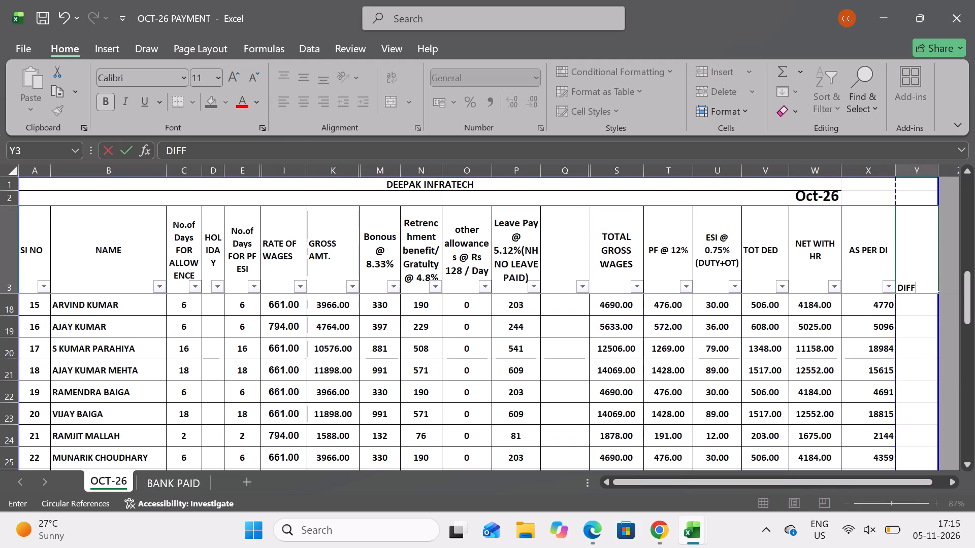
key(Return)
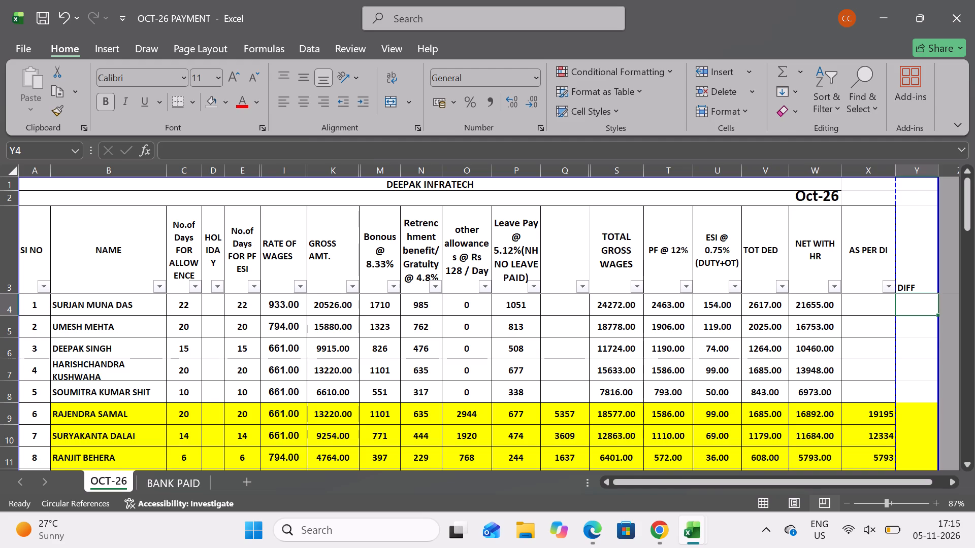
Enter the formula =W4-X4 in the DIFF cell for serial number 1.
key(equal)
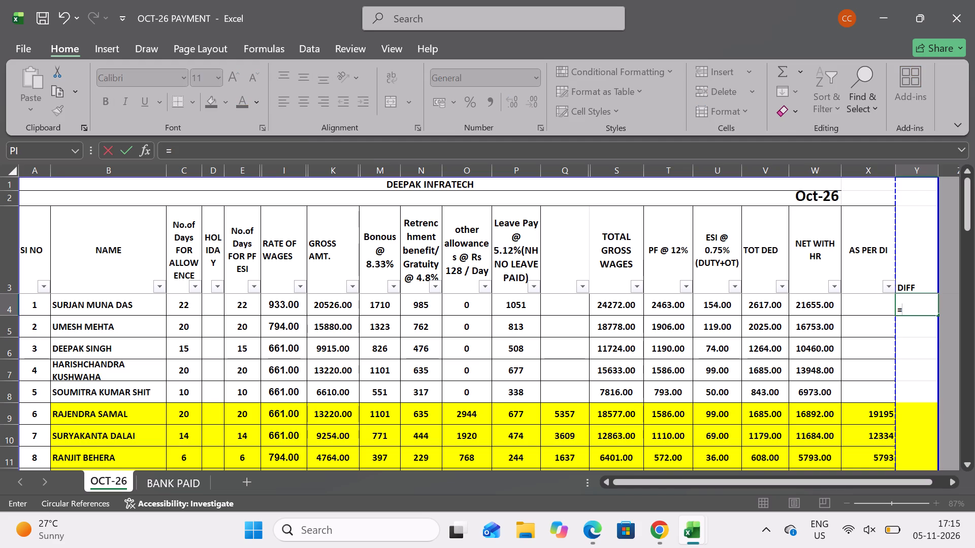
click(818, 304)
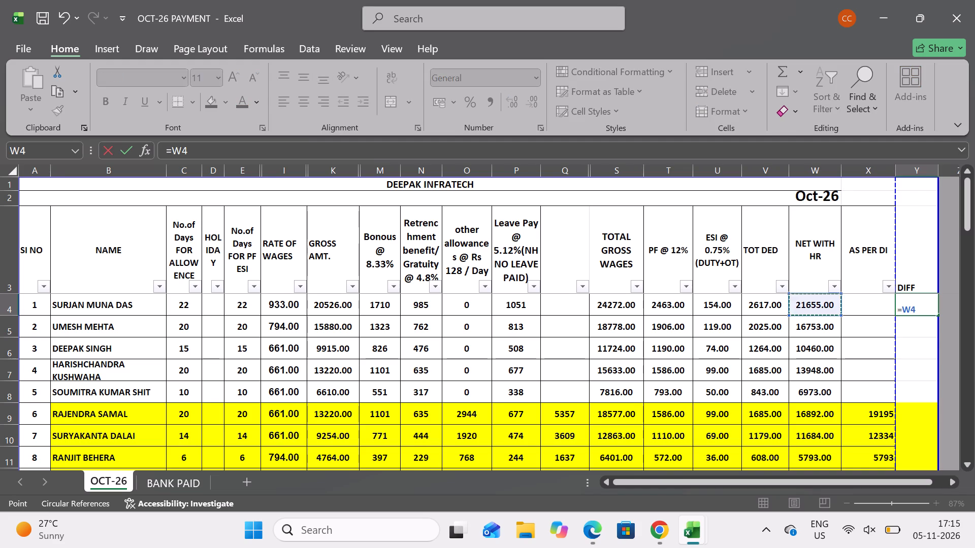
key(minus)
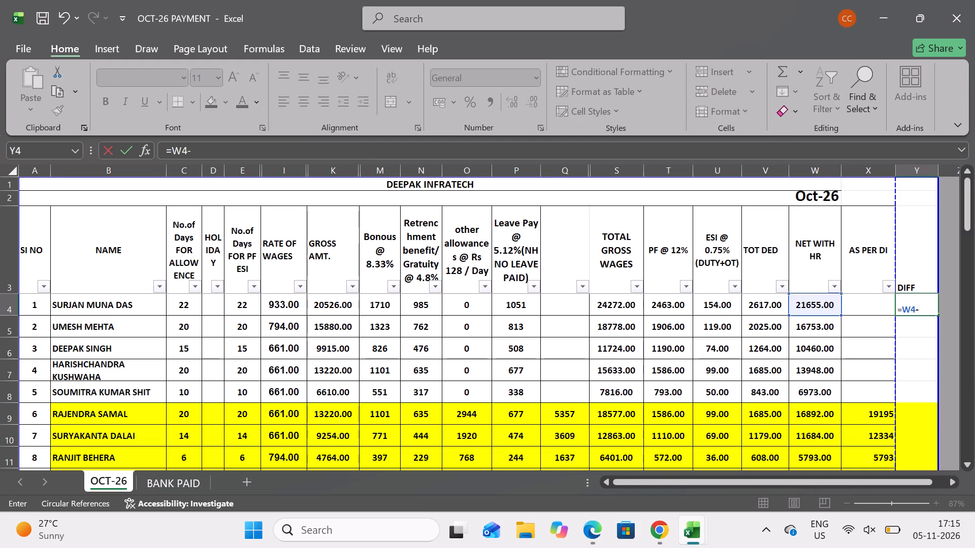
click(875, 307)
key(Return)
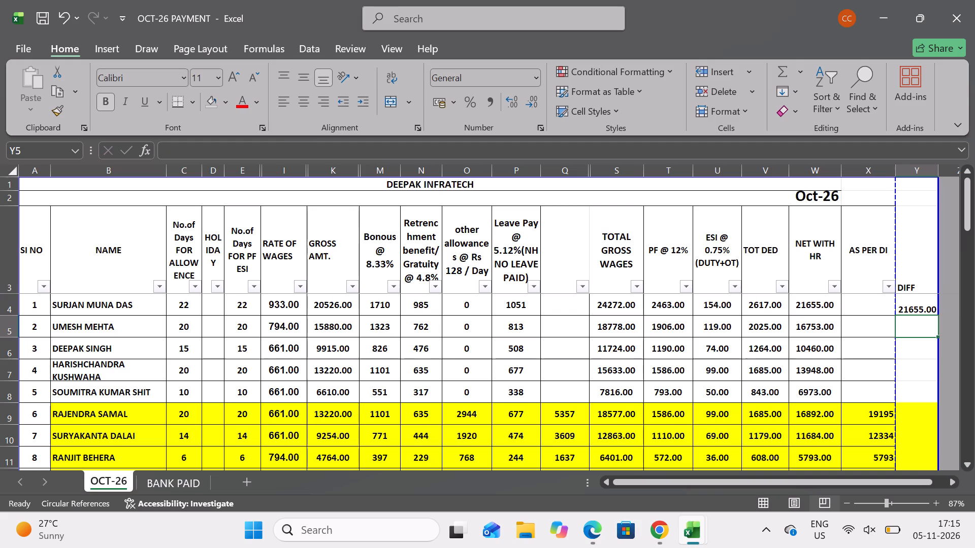
Set the DIFF formula for serial number 1 to =X4-W4, AS PER DI minus NET WITH HR.
click(915, 309)
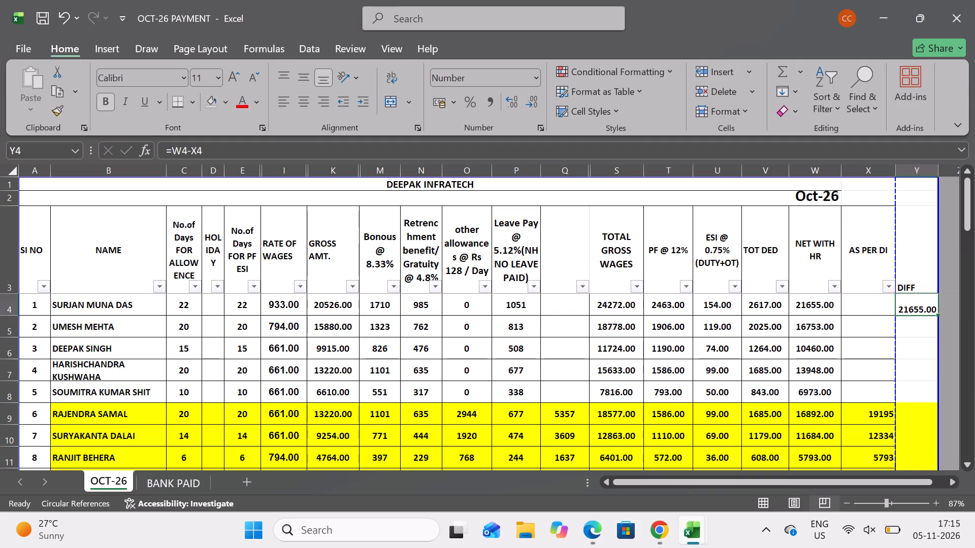
key(equal)
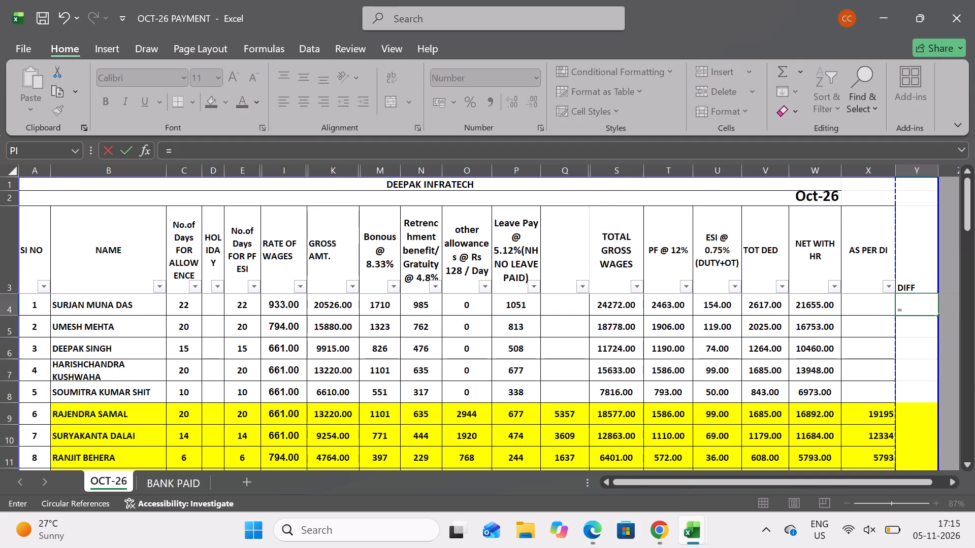
click(866, 304)
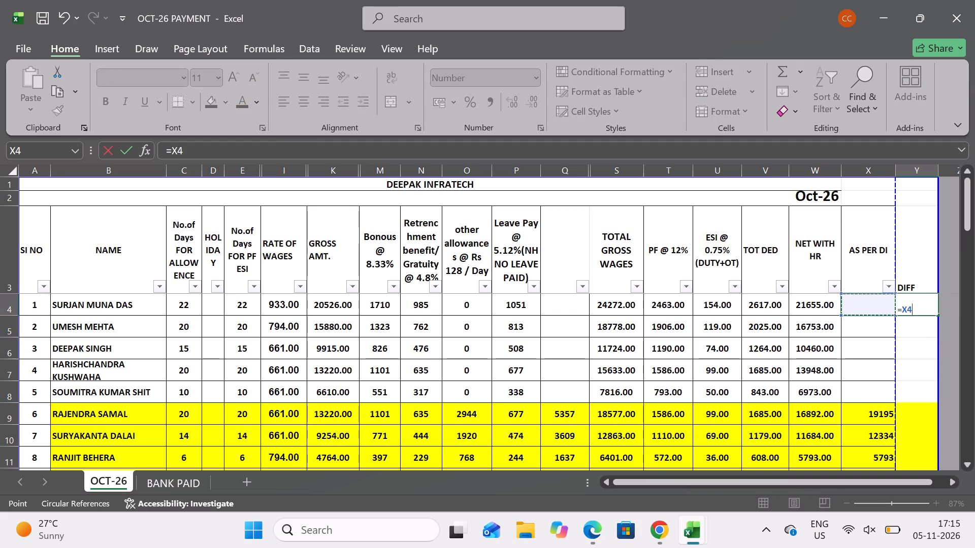
key(minus)
click(815, 309)
key(Return)
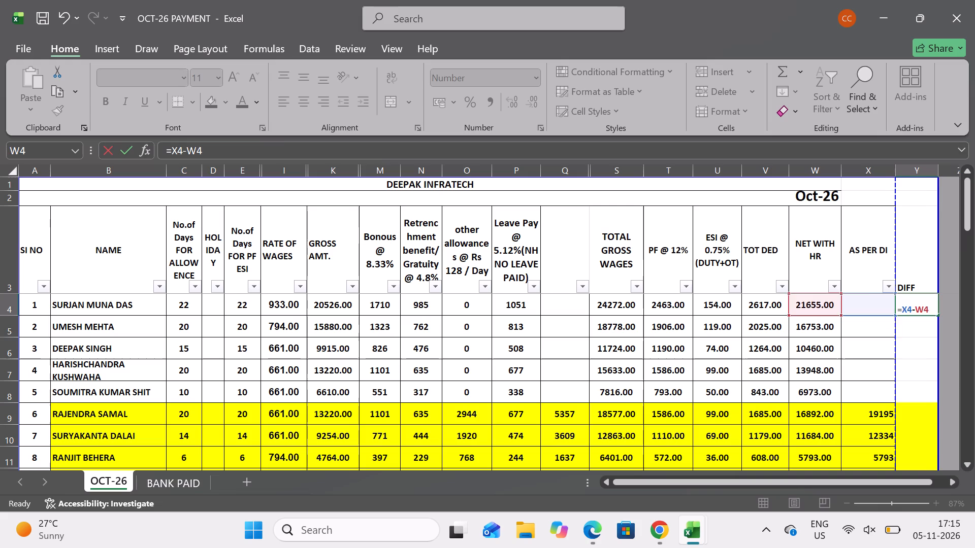
Fill the DIFF formula from Y4 down through row 16.
click(917, 312)
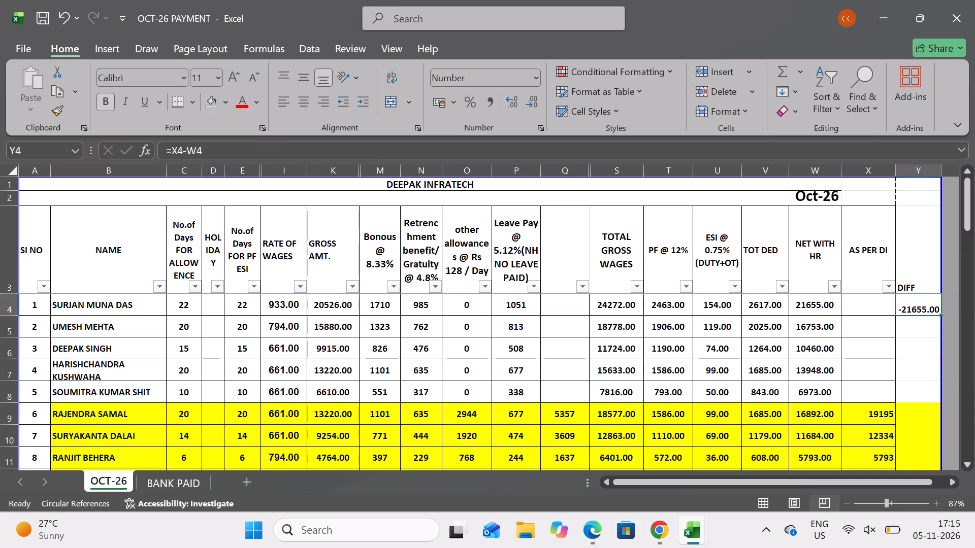
drag(940, 314, 938, 422)
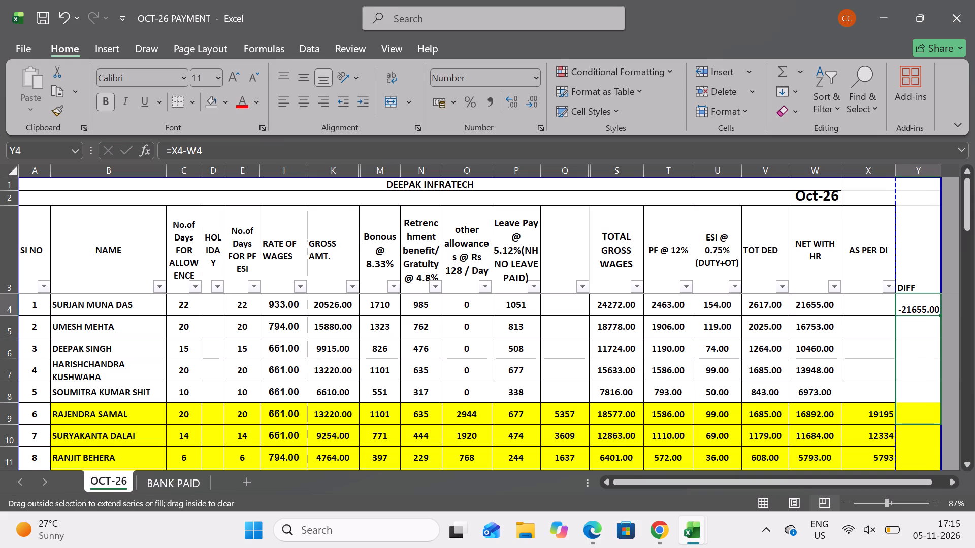
drag(938, 422, 943, 486)
click(943, 486)
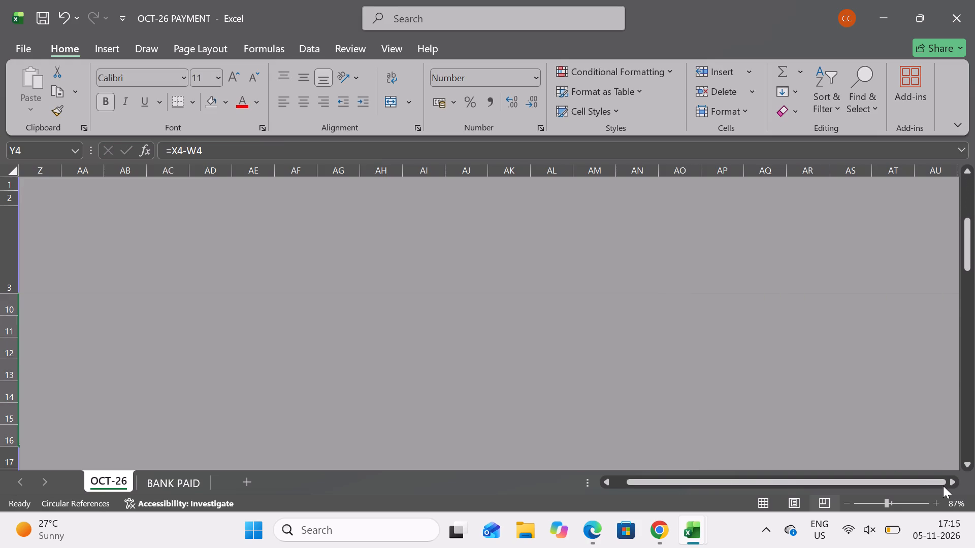
Continue filling the DIFF formula from Y16 down to Y42, the last employee row above the totals.
drag(967, 263, 968, 191)
scroll(809, 233, right, 4)
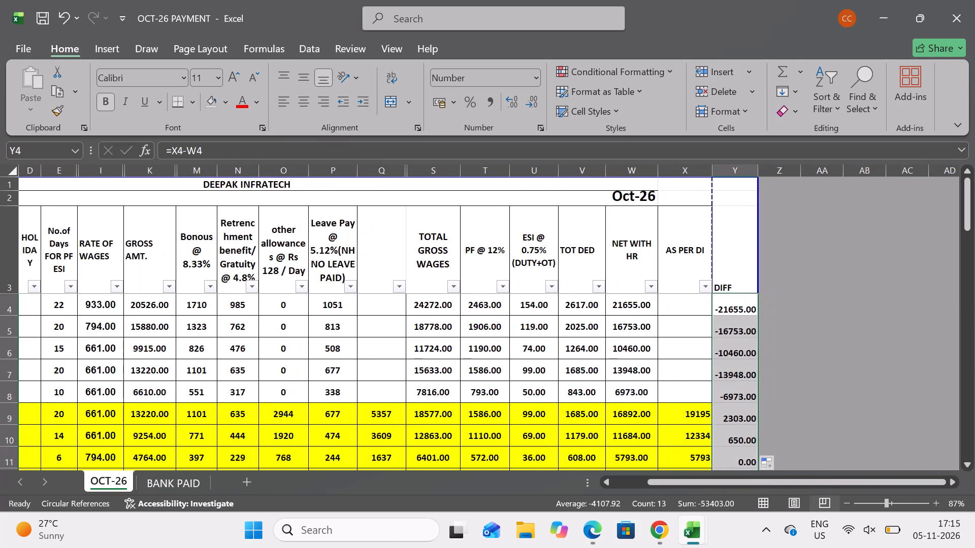
scroll(765, 270, down, 2)
scroll(685, 312, down, 1)
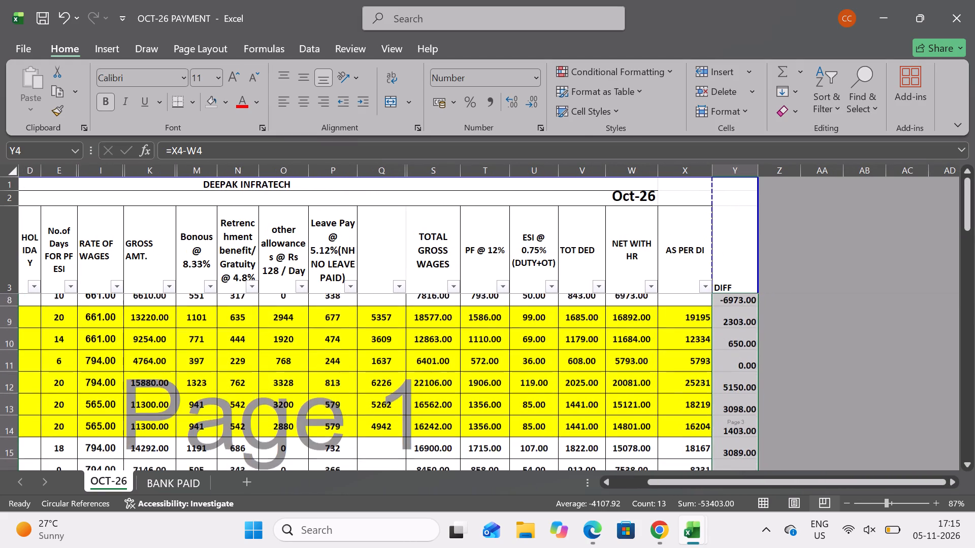
click(744, 390)
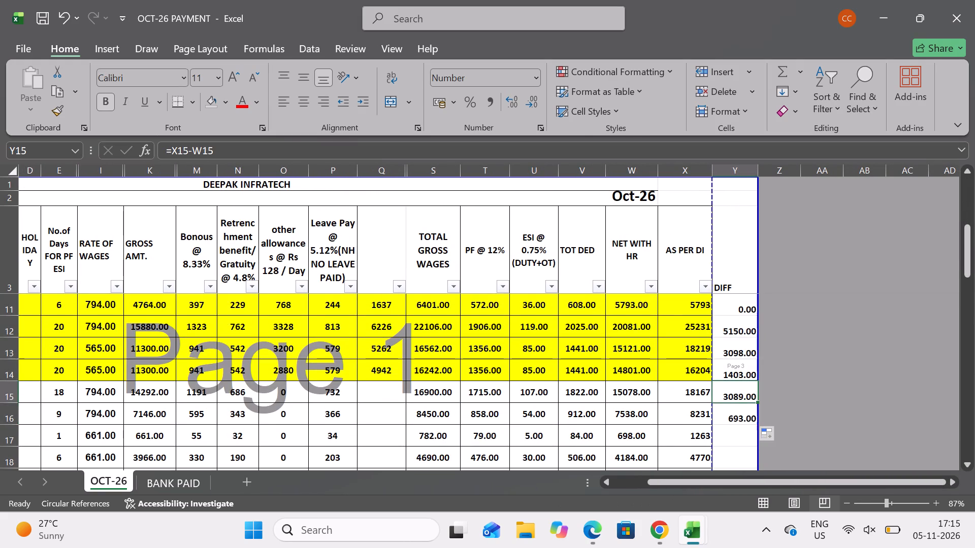
click(751, 413)
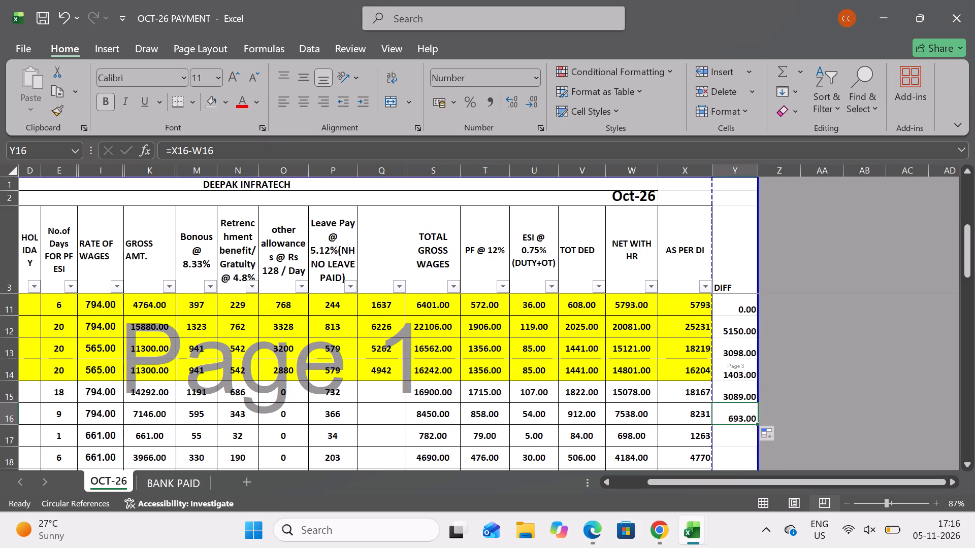
drag(757, 425, 757, 490)
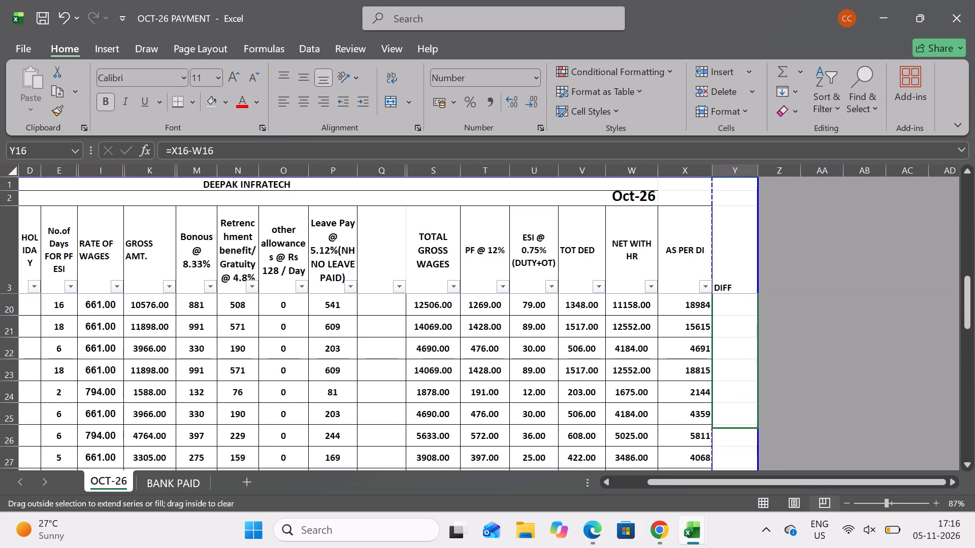
drag(757, 490, 734, 370)
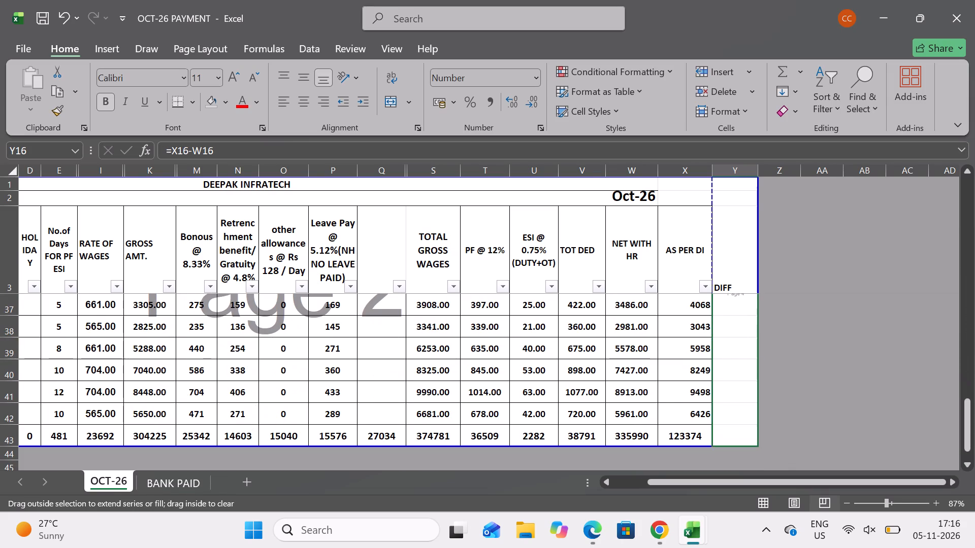
drag(734, 370, 744, 428)
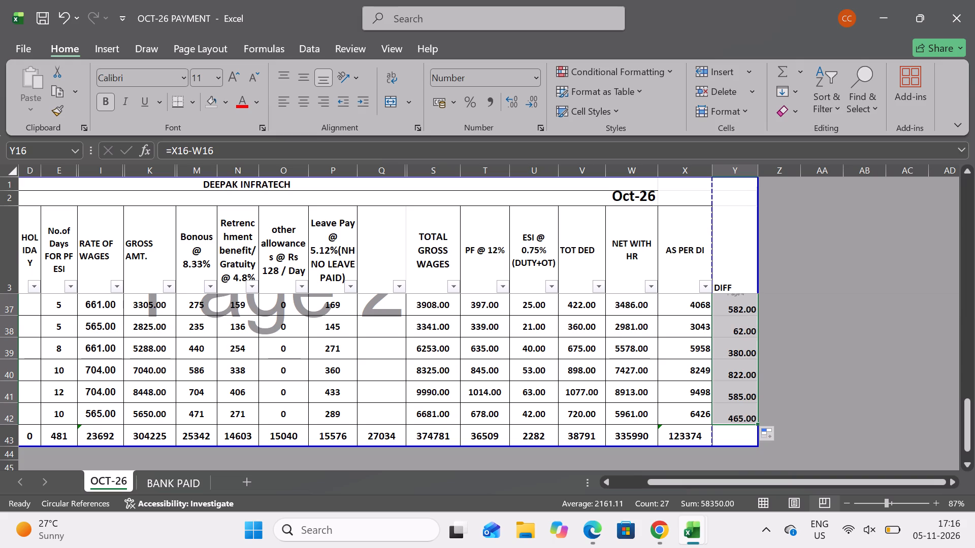
Inspect the AS PER DI, NET WITH HR and DIFF cells for serial number 39.
scroll(733, 374, up, 1)
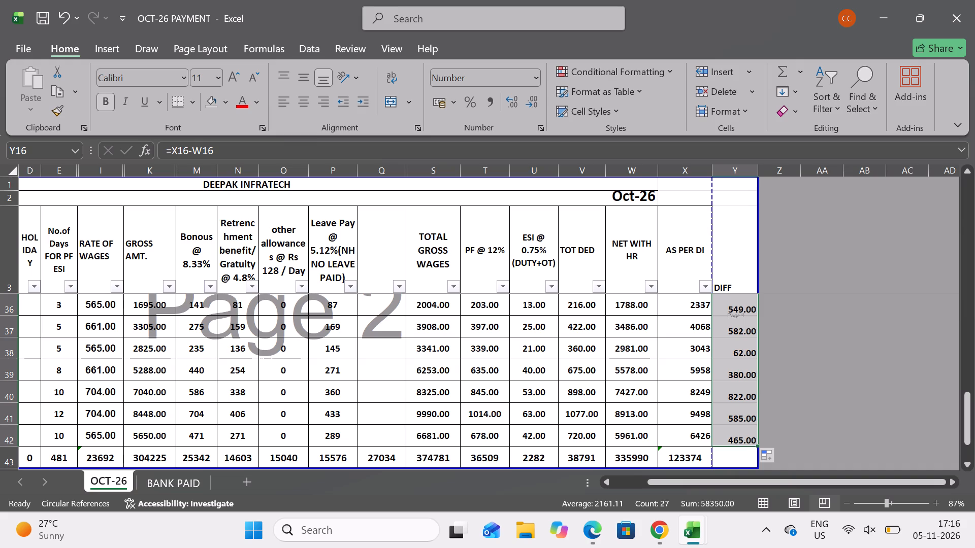
click(703, 435)
click(622, 437)
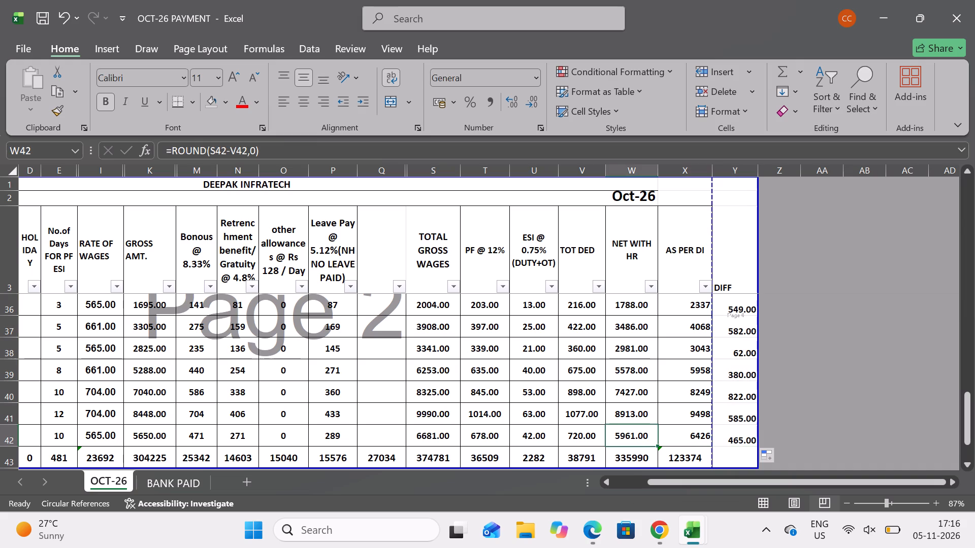
click(739, 439)
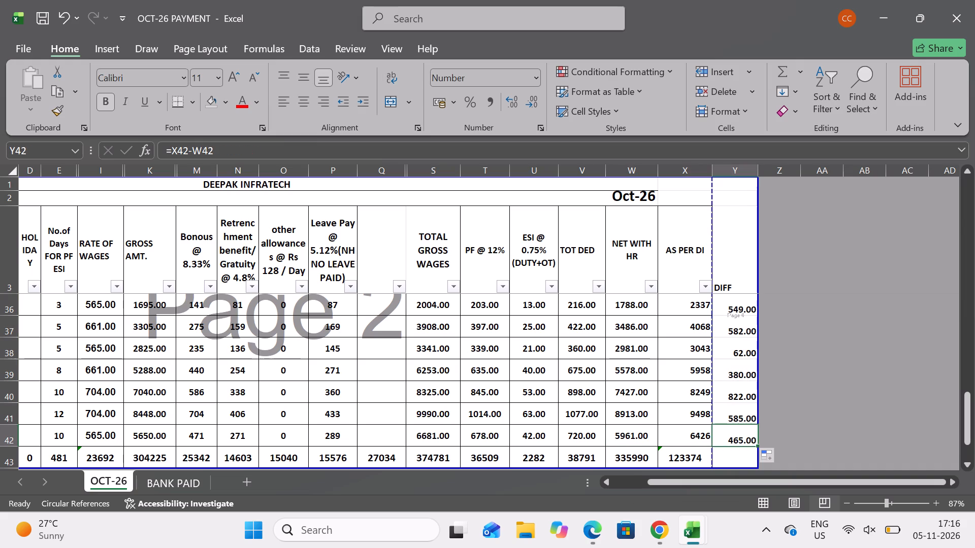
Vertically centre the DIFF heading in cell Y3.
click(689, 269)
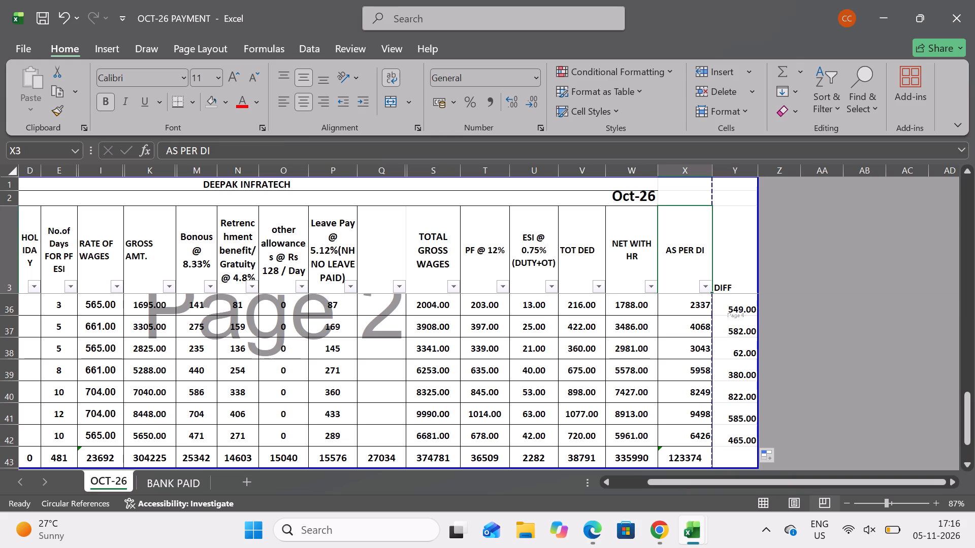
click(733, 280)
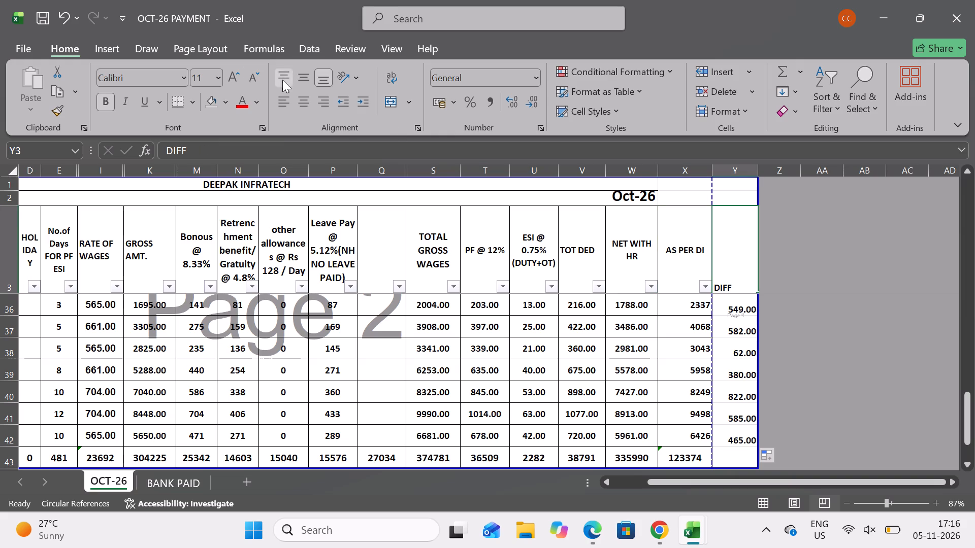
click(297, 83)
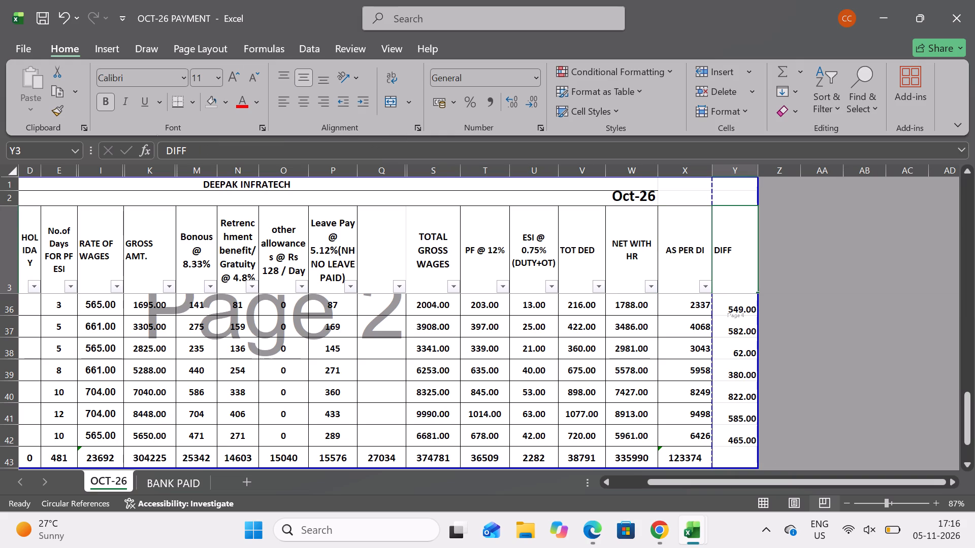
Select the NET WITH HR and DIFF cells of serial number 39 together to check their sum.
click(627, 440)
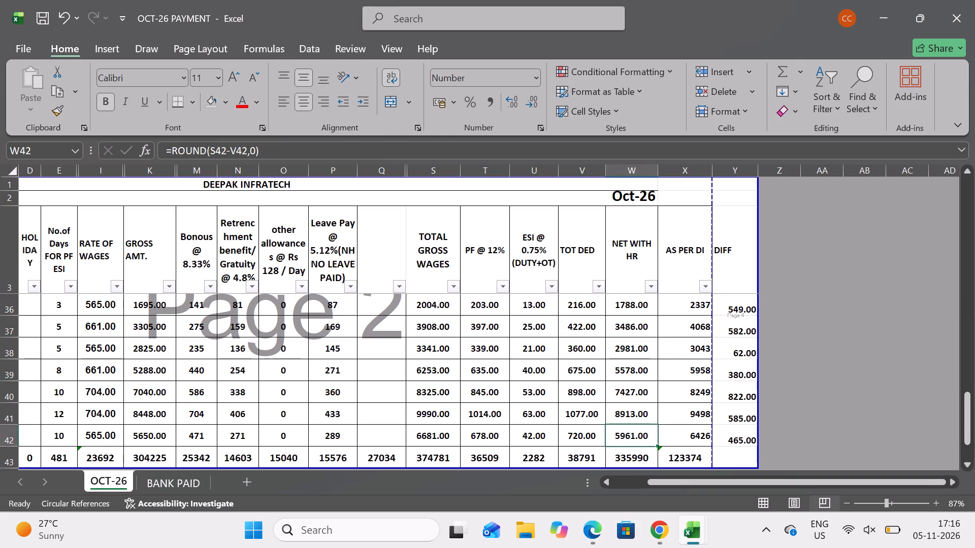
click(735, 438)
click(624, 431)
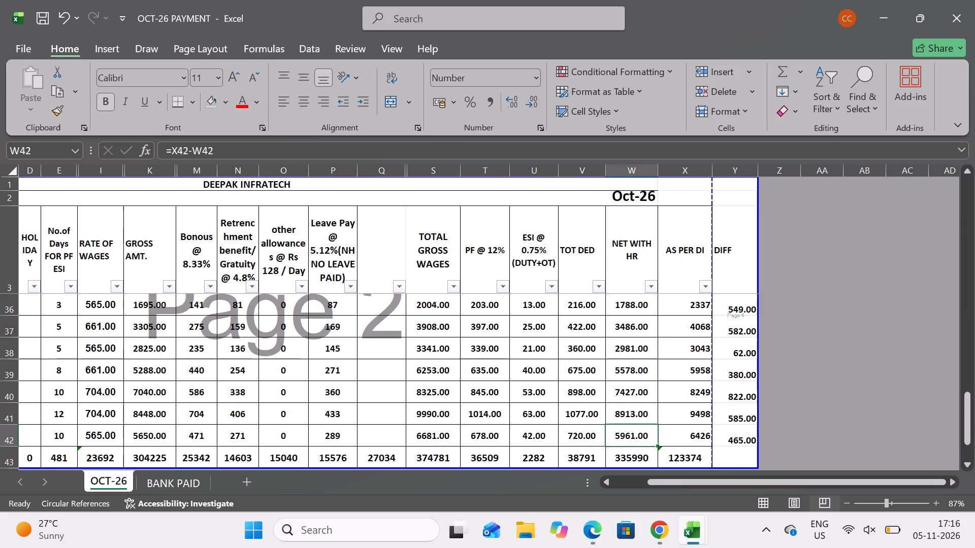
ctrl+click(737, 443)
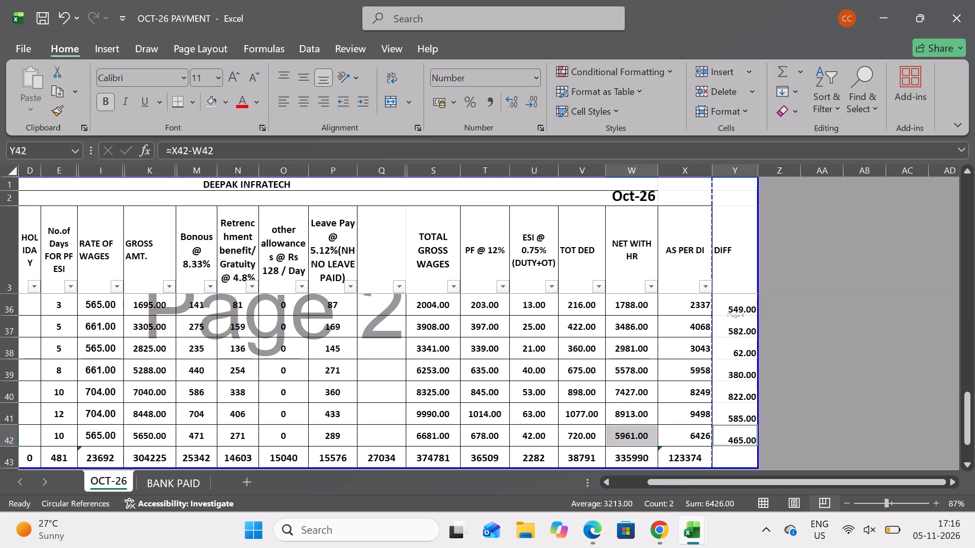